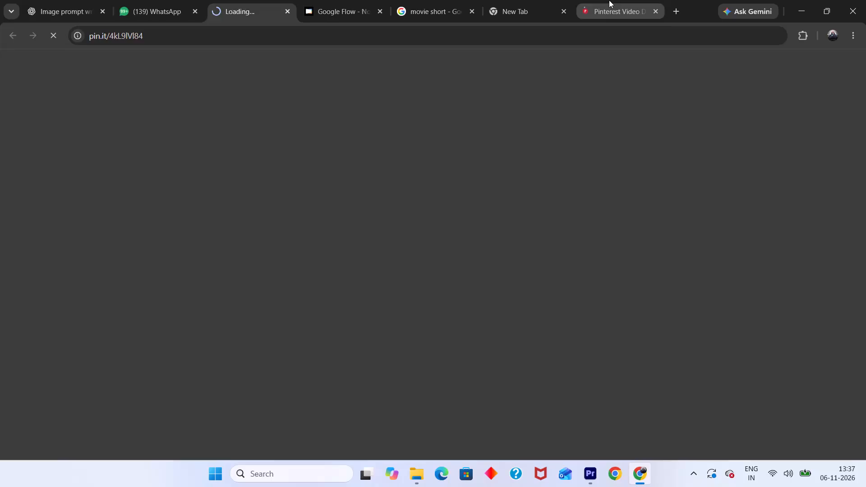
Download the HD version of the "HAPPY DIWALI | VEGA MOON TECHNOLOGIES" video from SSSPIN, dismissing the ad overlays.
left_click(749, 109)
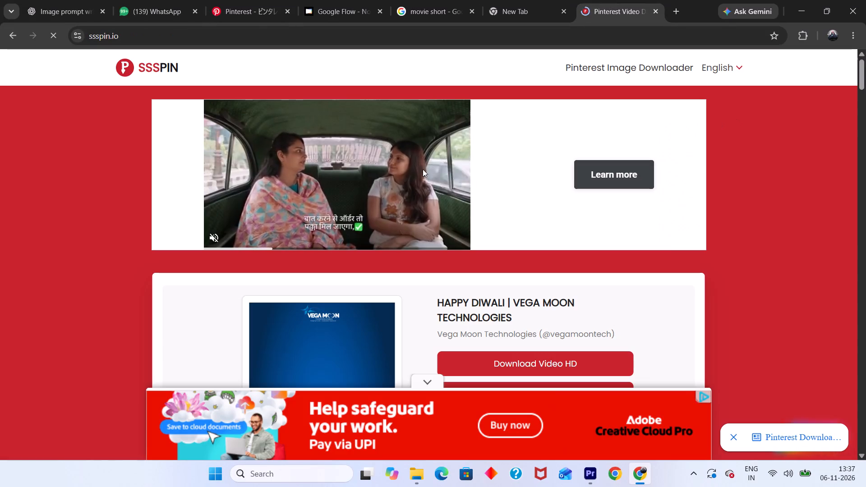
scroll(565, 276, "up", 1)
scroll(565, 290, "down", 2)
left_click(556, 256)
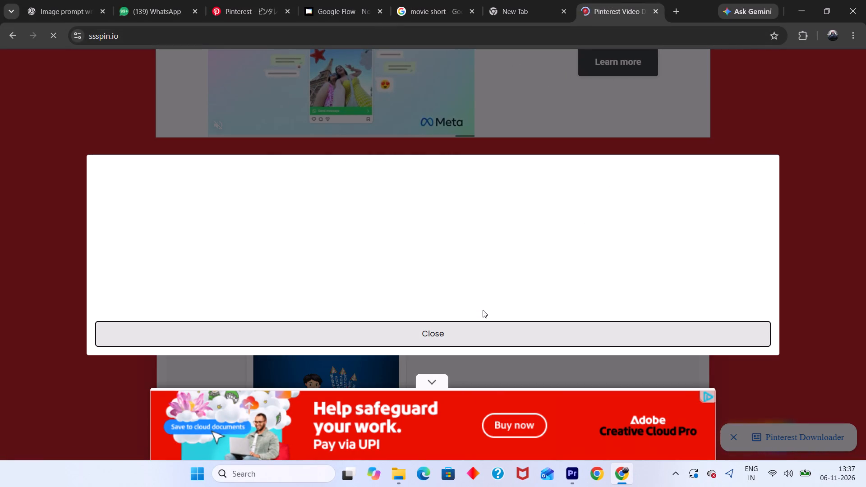
left_click(463, 345)
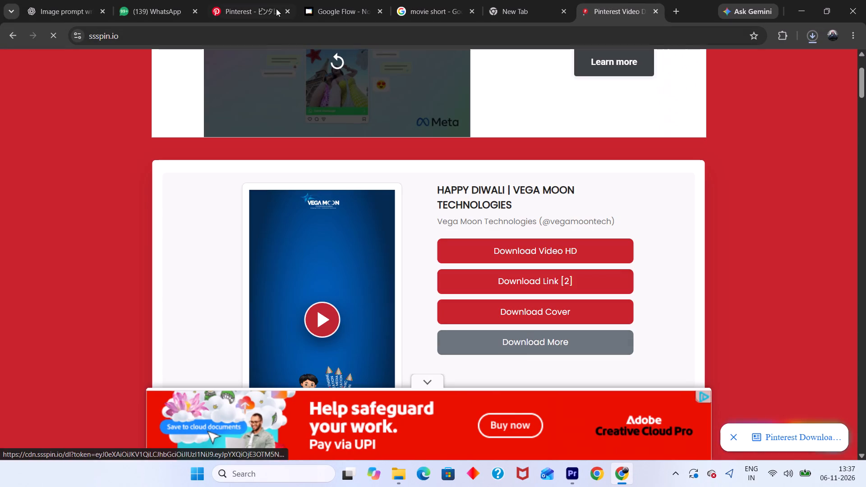
Switch to the Pinterest pin "Diwali Creative Animation", unmute its video and try to preview it.
left_click(253, 10)
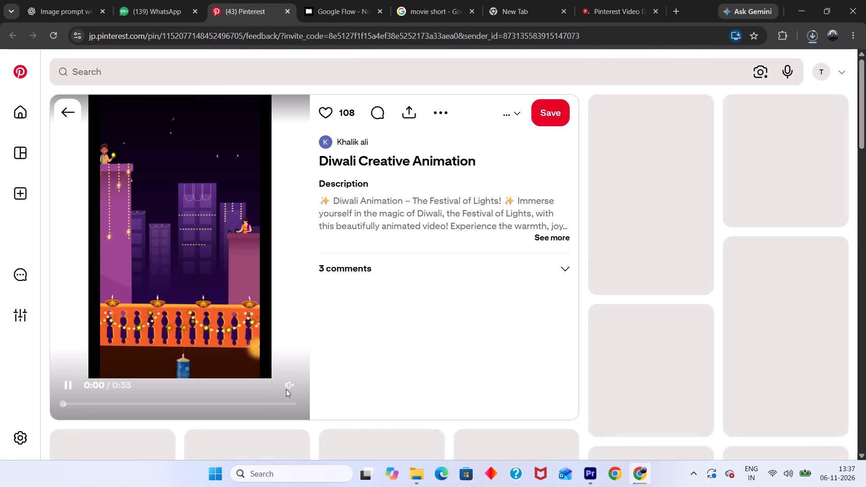
left_click(291, 387)
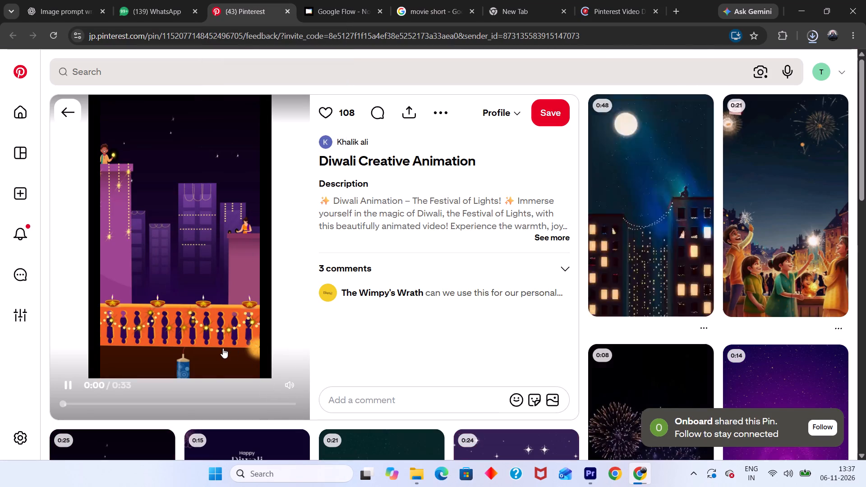
left_click(223, 348)
left_click(223, 348)
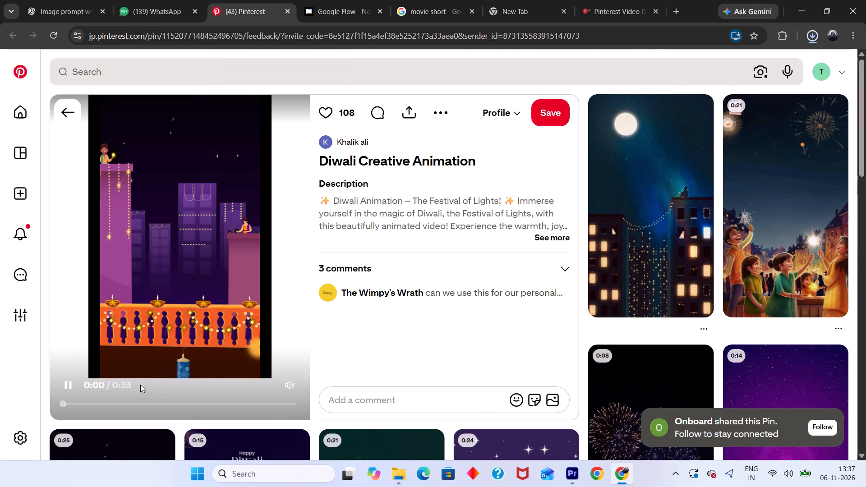
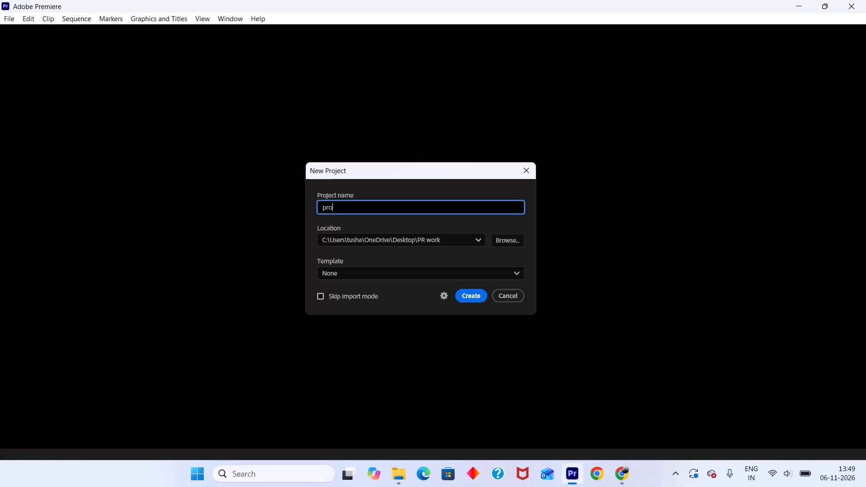
Create a new Premiere project named "profile cover diwali" in the PR work folder, skipping the initial media import.
type("e")
key("space")
type("cover diwali")
key("Return")
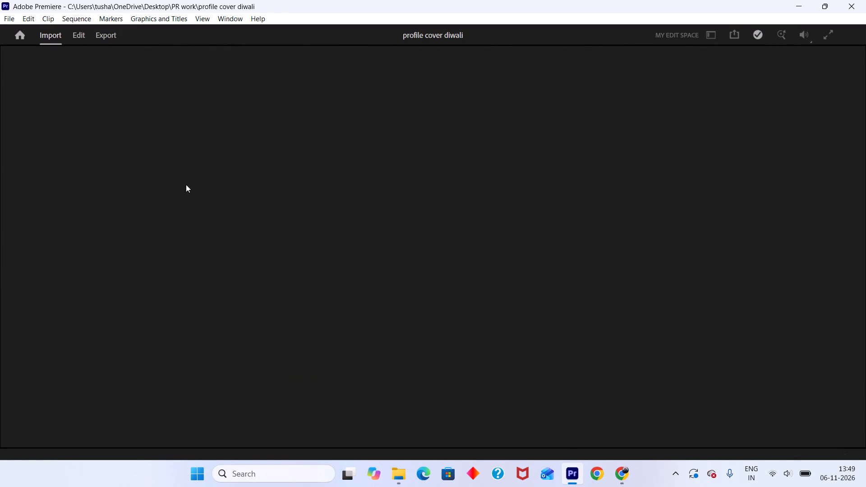
left_click(783, 419)
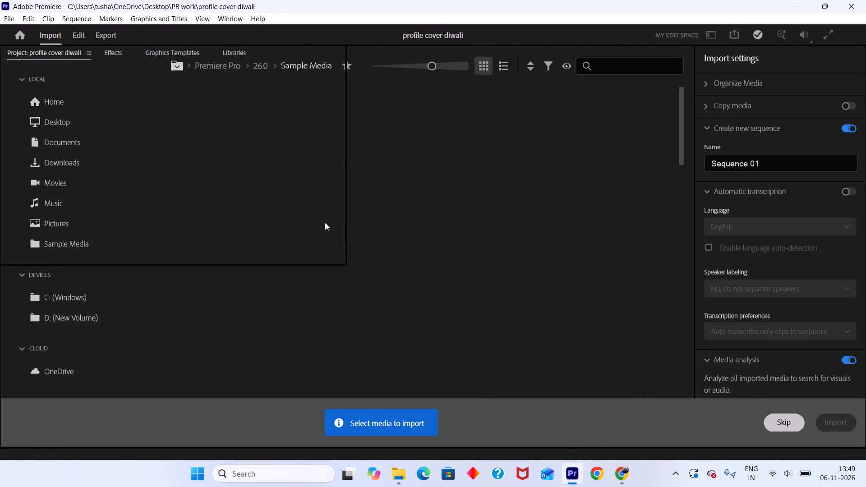
Import today's eight video clips from New Volume (D:), from Rocket_explodes through Logo_brand_reveal_animation, leaving out the All Clients Logo image.
left_click(175, 199)
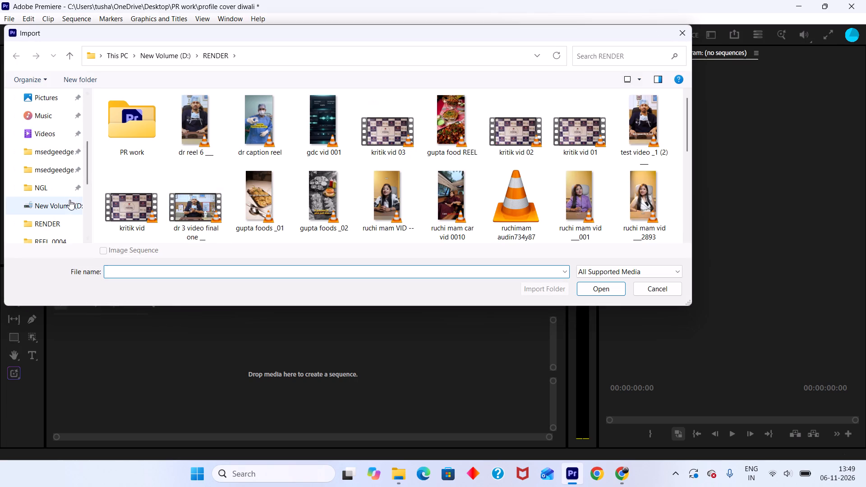
scroll(42, 206, "down", 4)
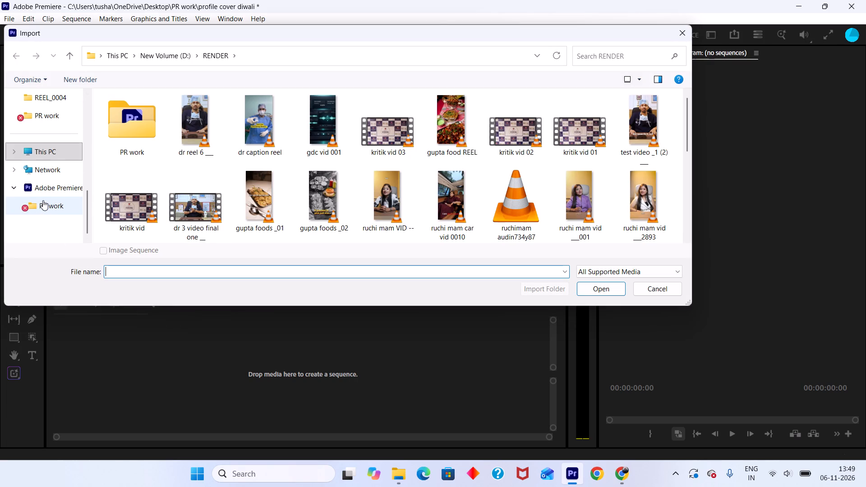
scroll(43, 200, "up", 1)
left_click(45, 211)
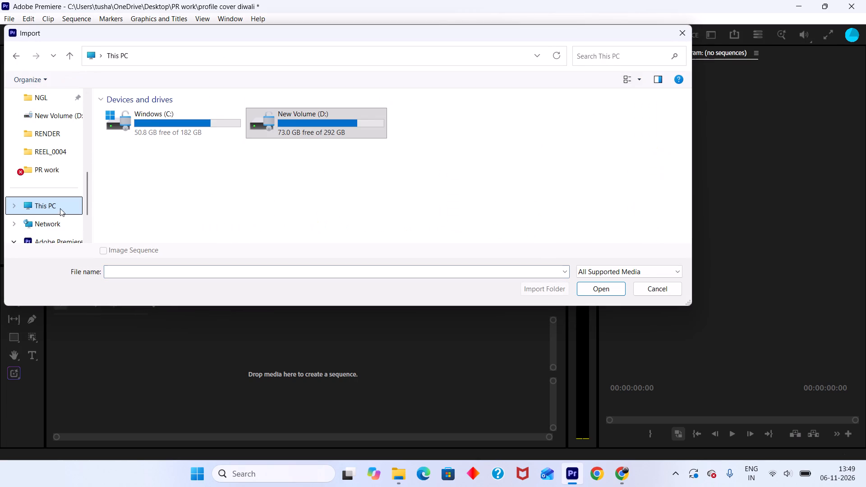
double_click(297, 127)
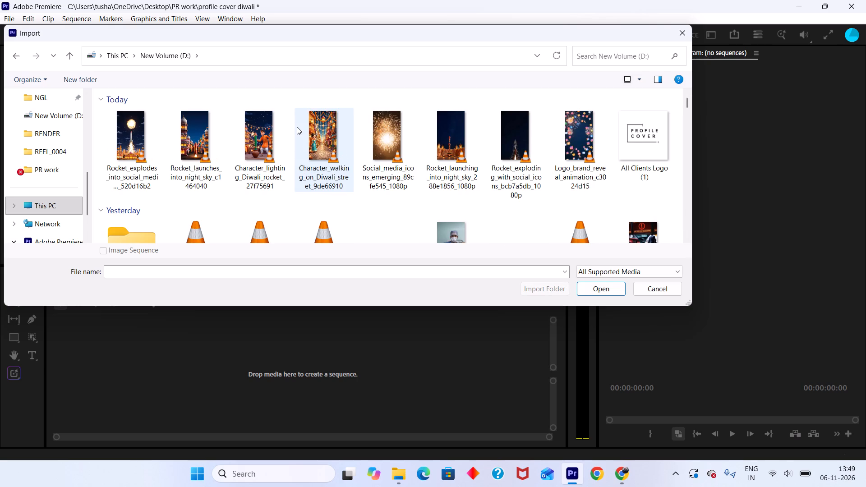
left_click(128, 161, "ctrl")
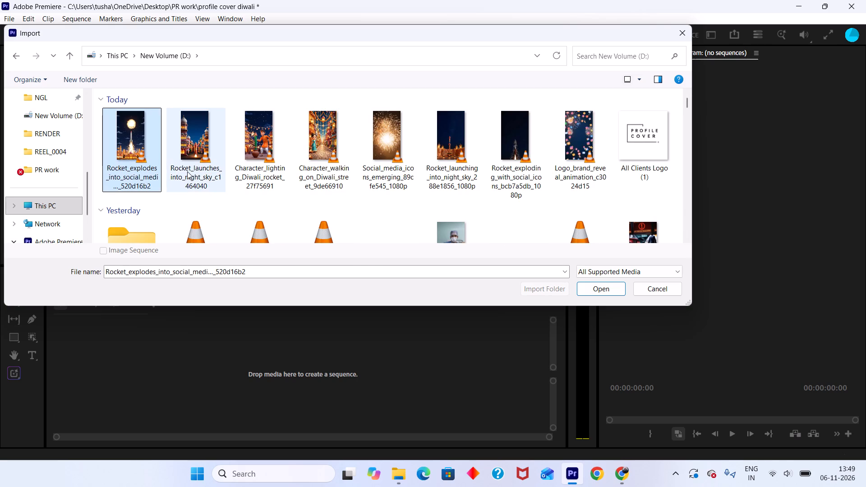
left_click(187, 171, "ctrl")
left_click(248, 177, "ctrl")
left_click(309, 177, "ctrl")
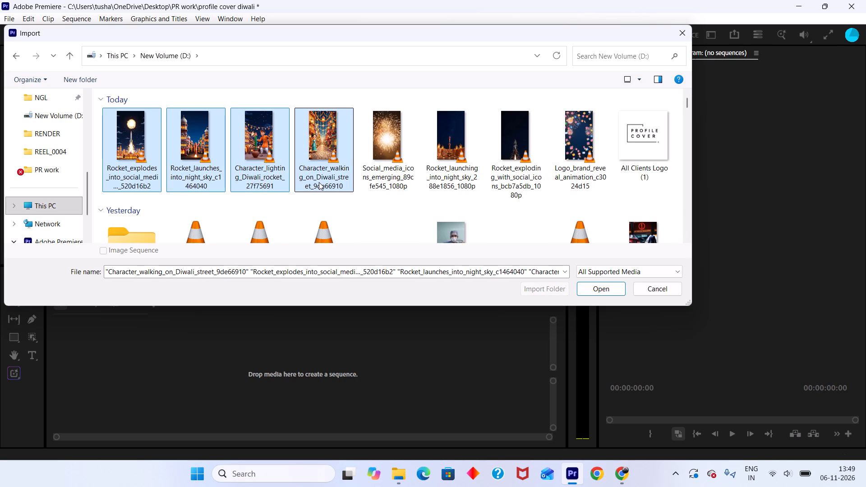
left_click(387, 168, "ctrl")
left_click(456, 177, "ctrl")
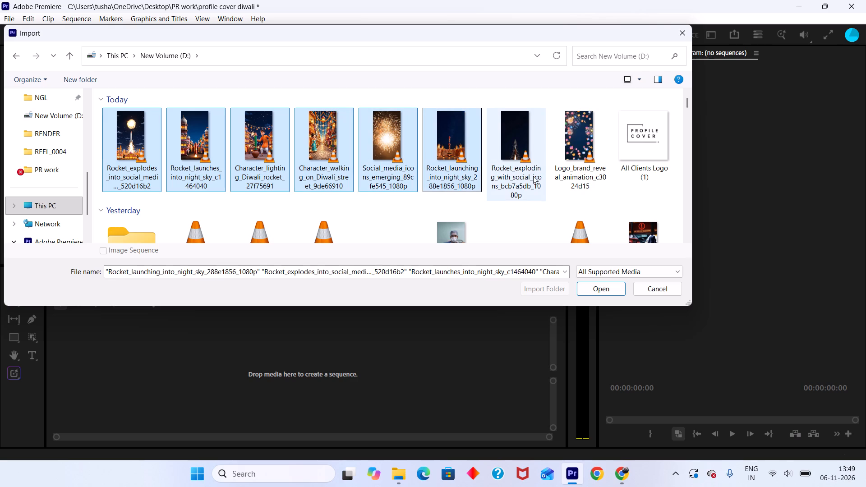
left_click(533, 176, "ctrl")
left_click(598, 173, "ctrl")
left_click(612, 289, "ctrl")
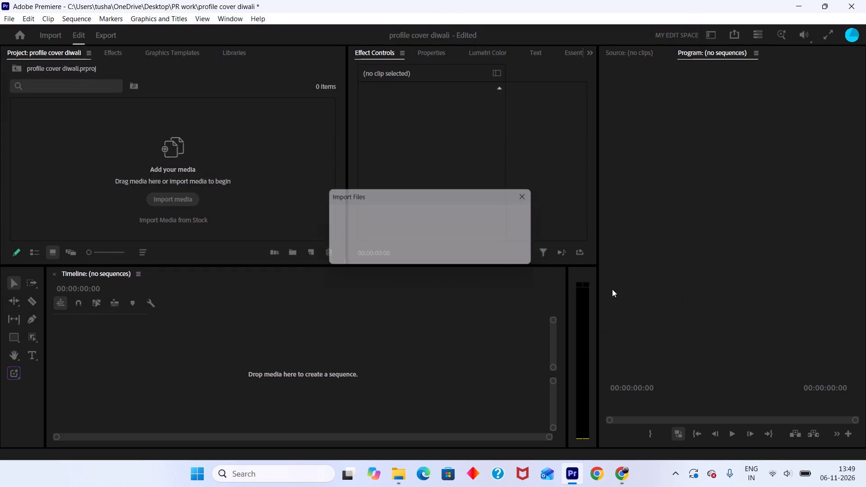
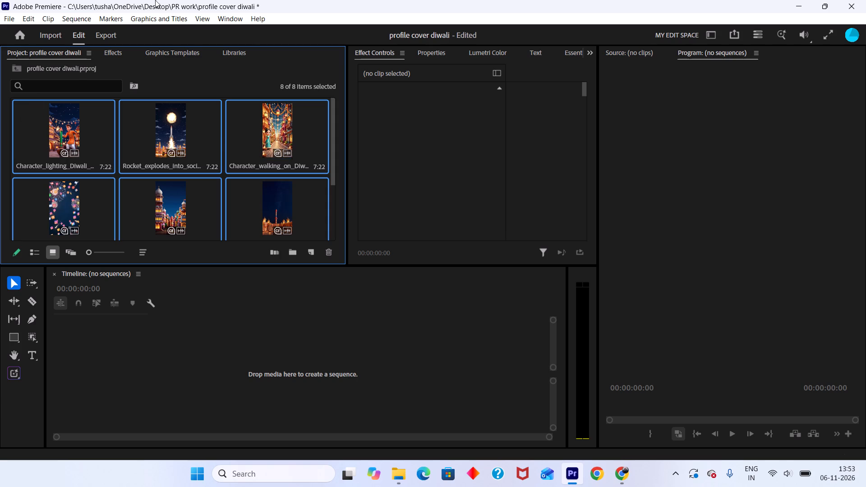
Create a new sequence from the Character_walking_on_Diwali_street clip.
left_click(293, 107)
left_click(343, 326)
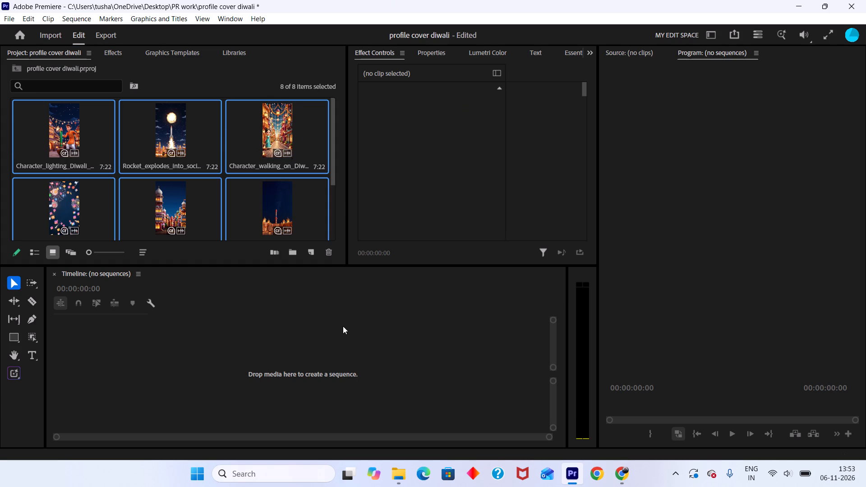
double_click(343, 326)
left_click(298, 166)
left_click_drag(292, 150, 193, 340)
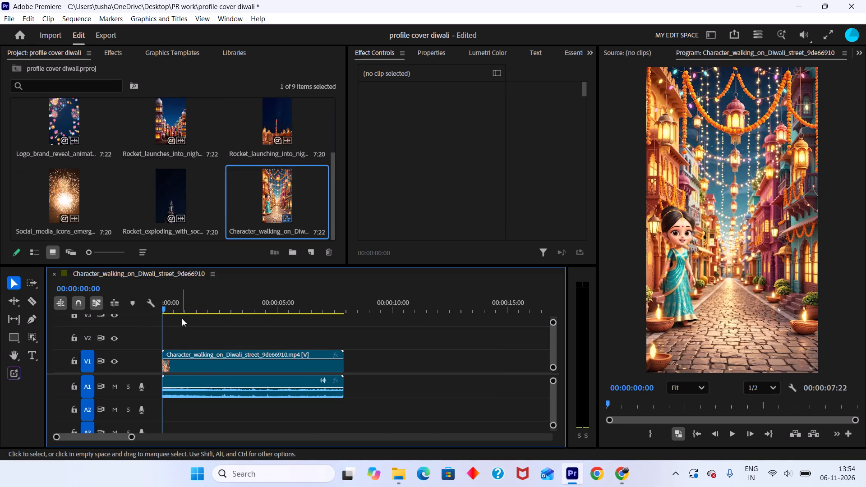
Play through the Character_walking_on_Diwali_street clip and trim its end to 00:00:06:13, during the rocket-lighting moment.
type("n")
key("space")
left_click_drag(197, 308, 130, 319)
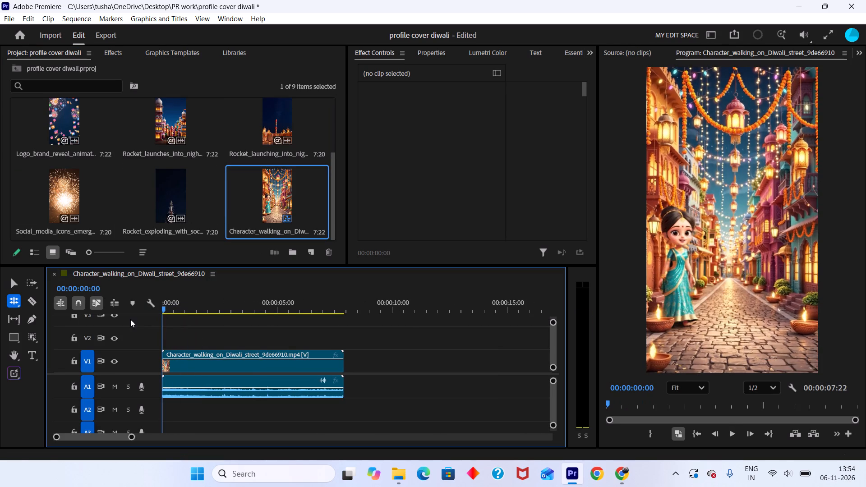
left_click_drag(130, 319, 130, 319)
key("space")
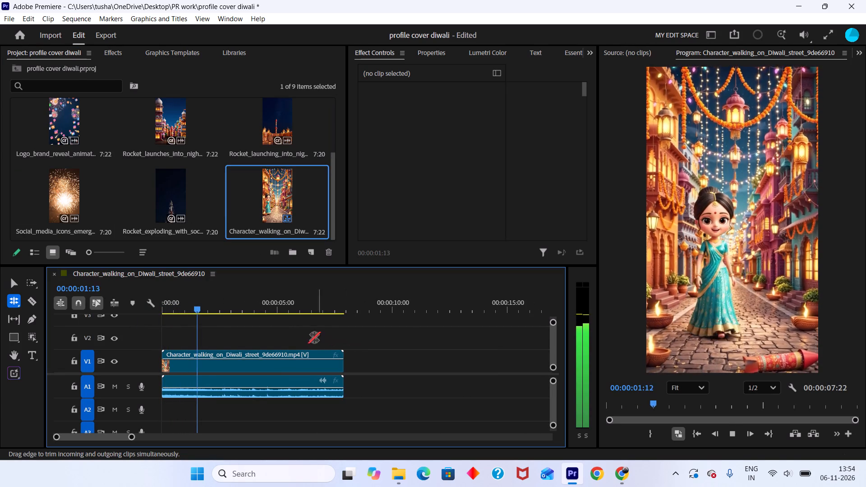
left_click_drag(218, 312, 154, 321)
key("space")
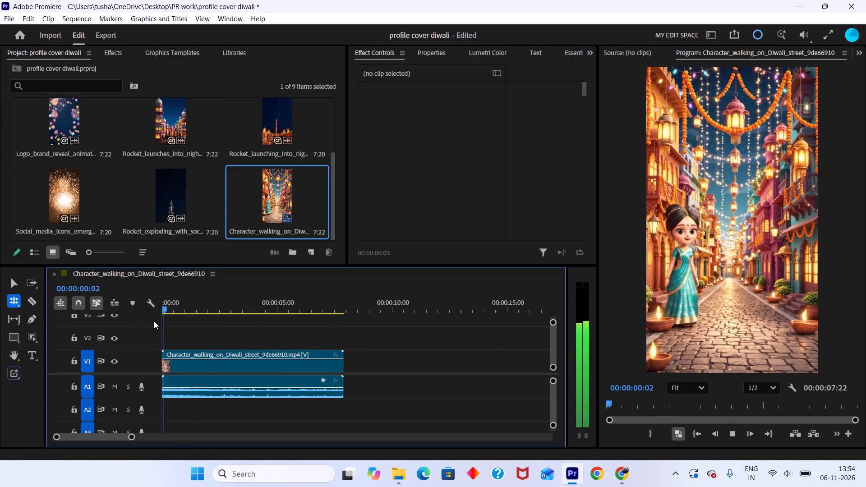
key("space")
key("space")
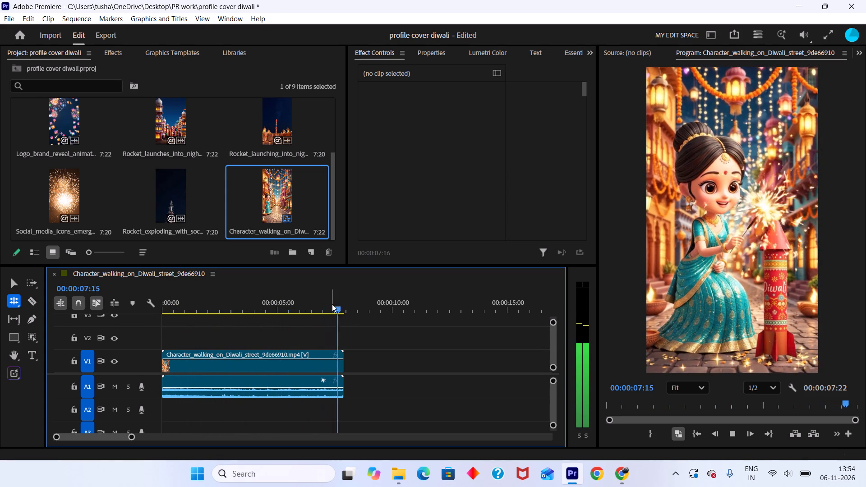
left_click_drag(332, 304, 262, 304)
key("space")
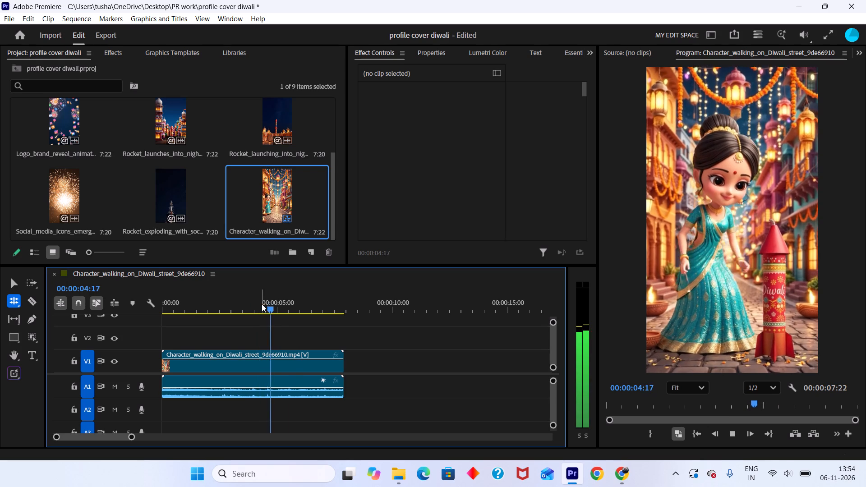
key("space")
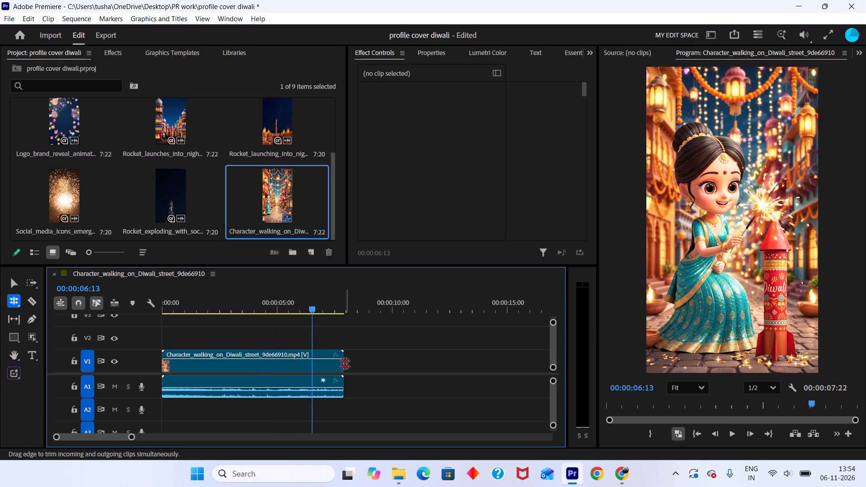
left_click(12, 287)
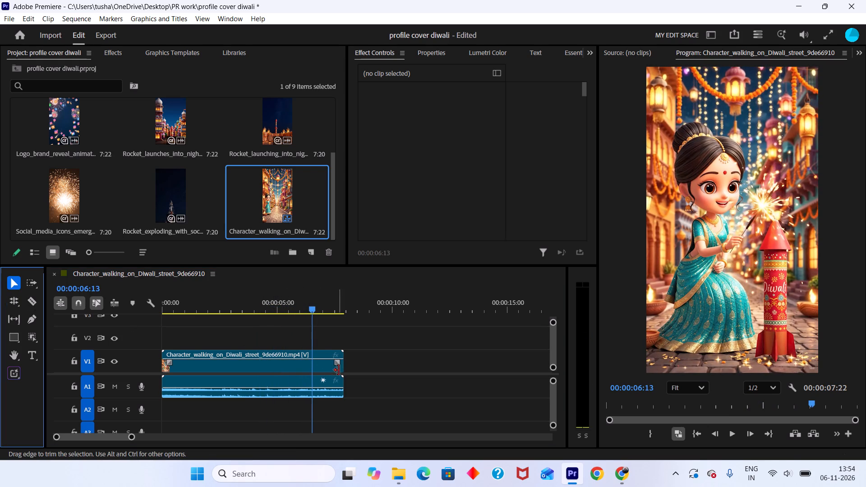
left_click_drag(341, 367, 313, 364)
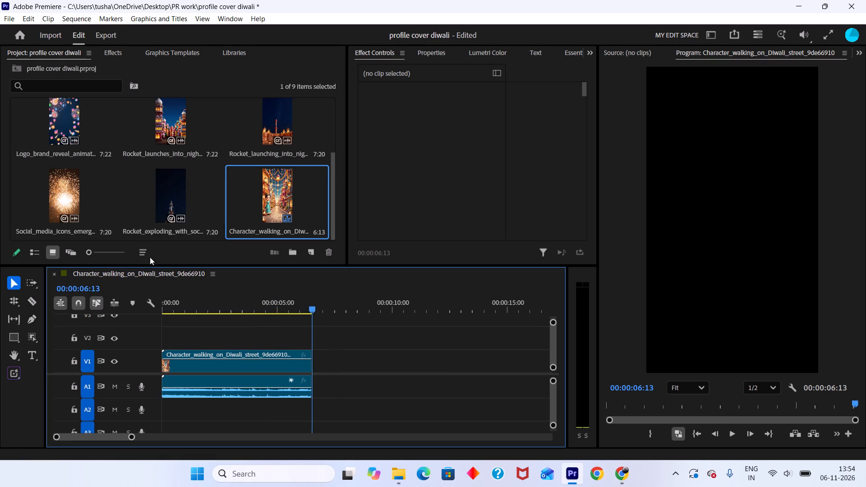
Preview the Rocket_launches_into_night_sky and Rocket_launching_into_night_sky source clips to compare the two rocket launch shots.
double_click(166, 106)
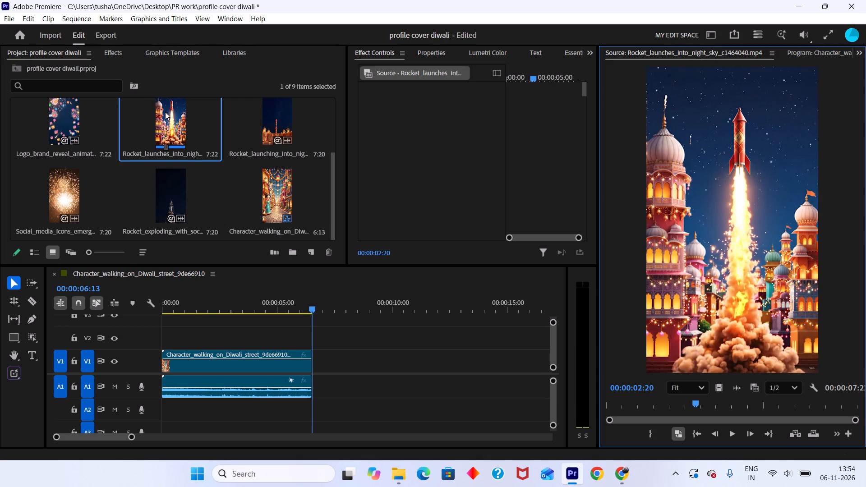
double_click(285, 123)
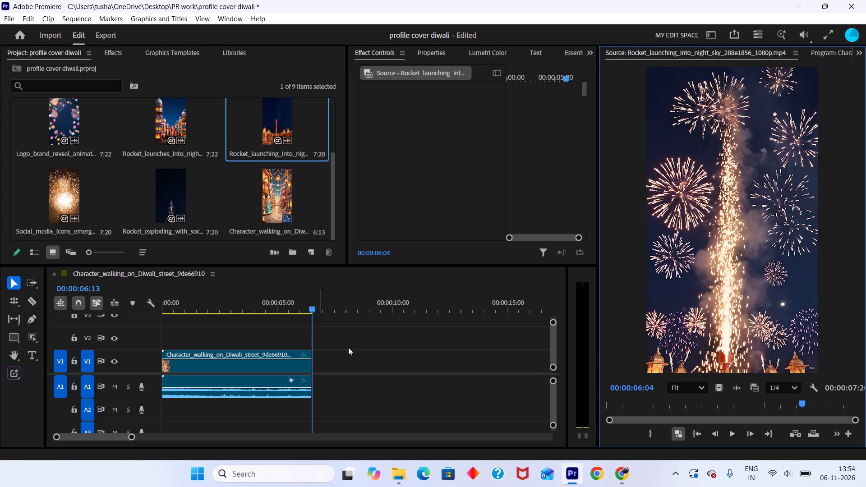
double_click(289, 120)
left_click_drag(685, 402, 725, 409)
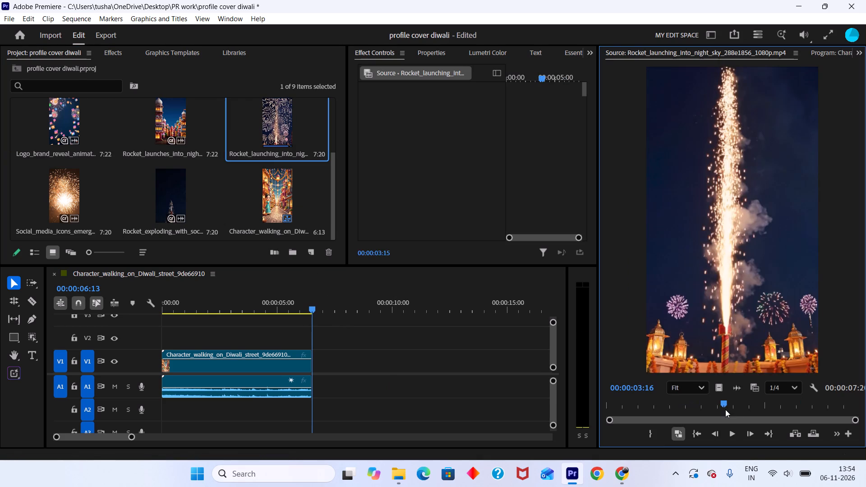
left_click_drag(725, 409, 653, 405)
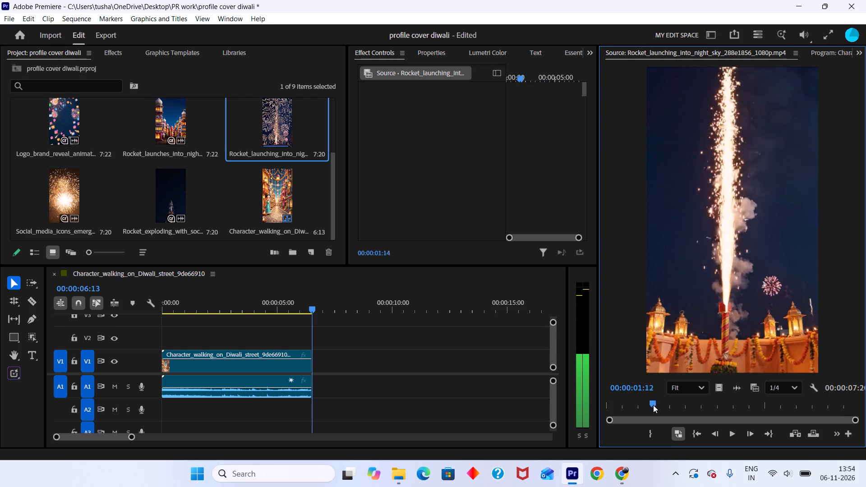
left_click_drag(653, 405, 797, 409)
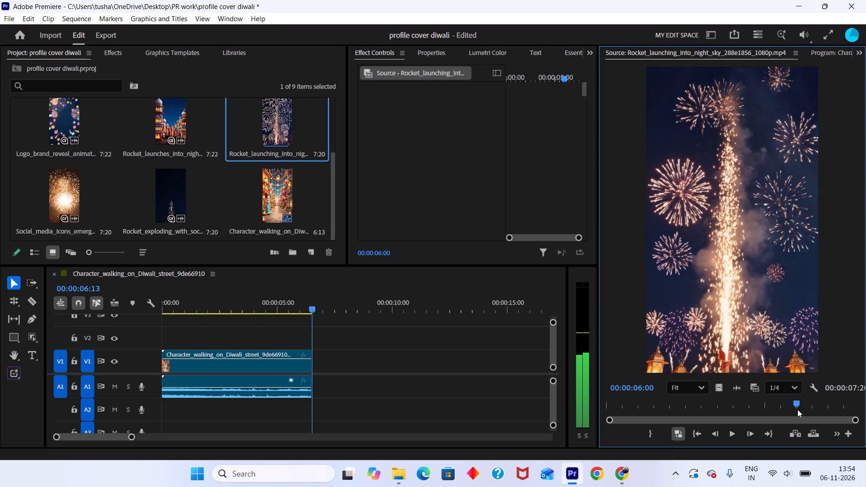
left_click_drag(797, 409, 663, 416)
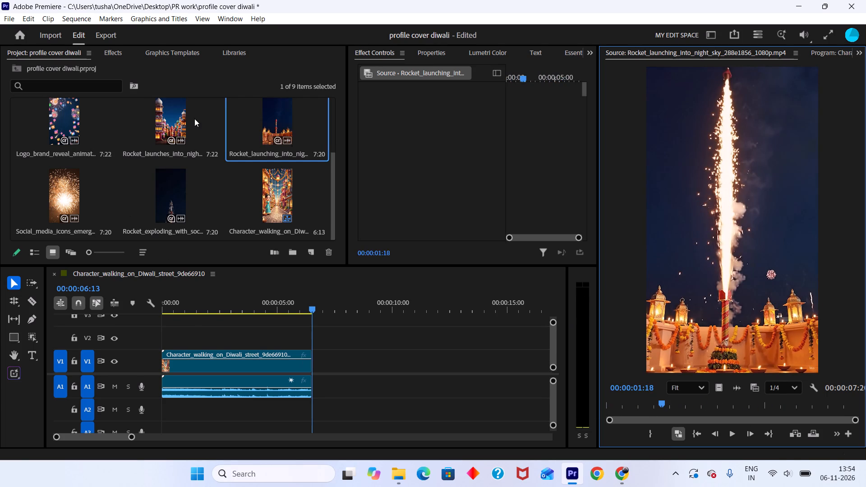
Review the Rocket_launches_into_night_sky clip and place it on V1 directly after the walking clip, starting at 00:00:06:13.
double_click(194, 118)
left_click_drag(695, 404, 627, 406)
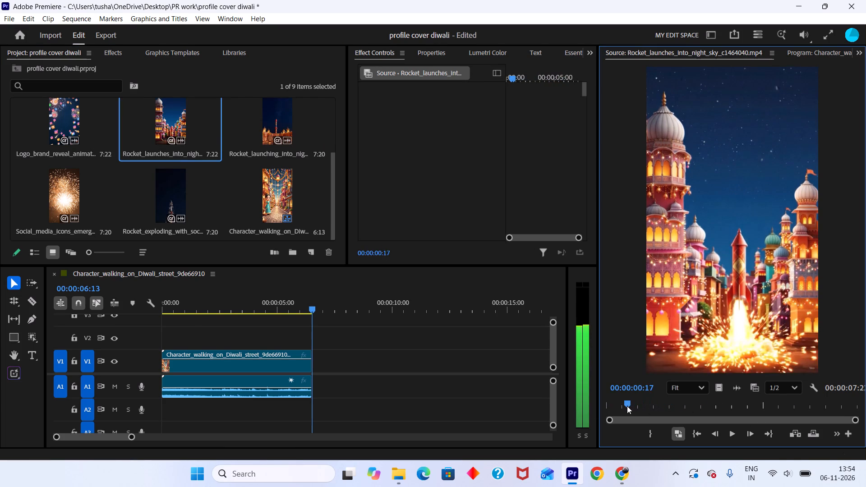
left_click_drag(627, 406, 780, 406)
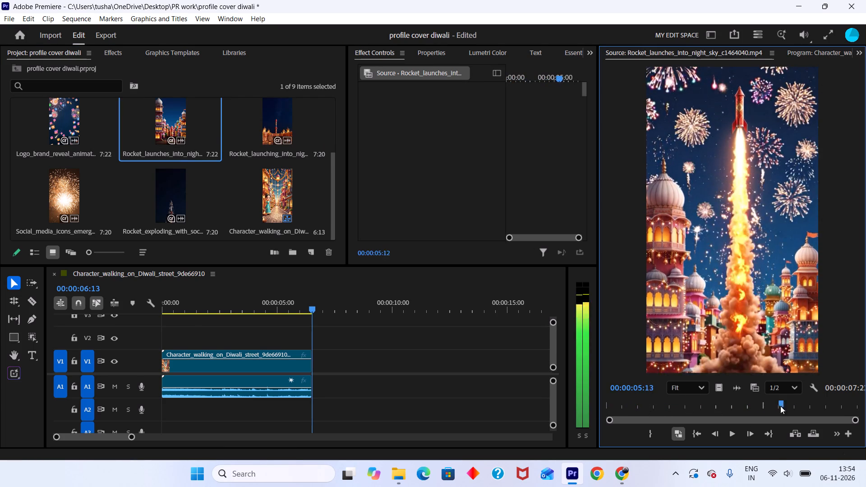
left_click_drag(780, 406, 792, 401)
left_click_drag(184, 144, 328, 355)
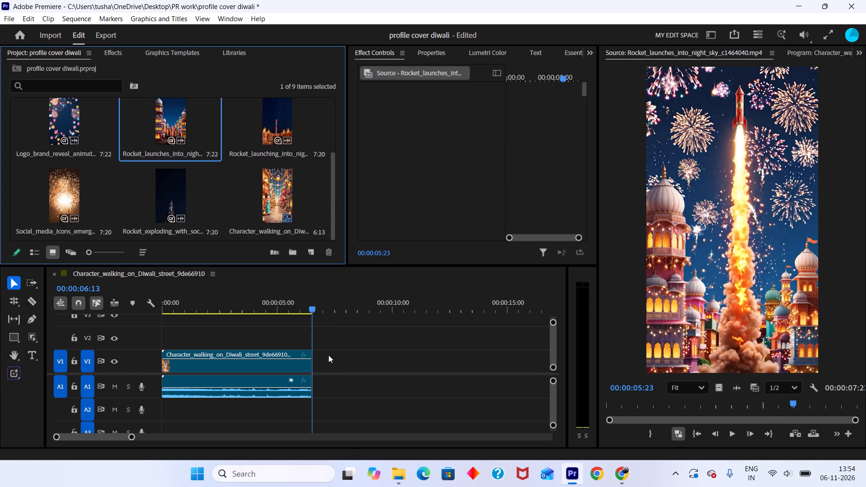
left_click_drag(328, 355, 327, 360)
left_click_drag(180, 117, 339, 358)
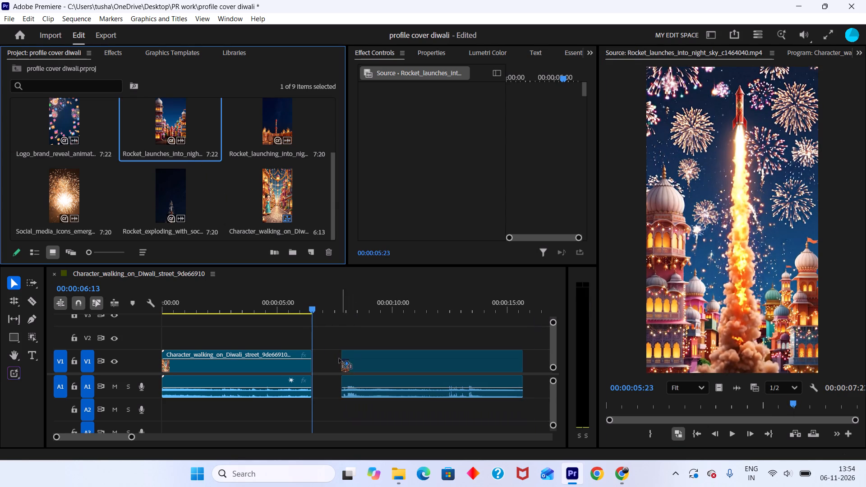
left_click_drag(339, 358, 318, 370)
Play the Rocket_launches_into_night_sky clip in the sequence and trim its end to 00:00:13:10.
key("space")
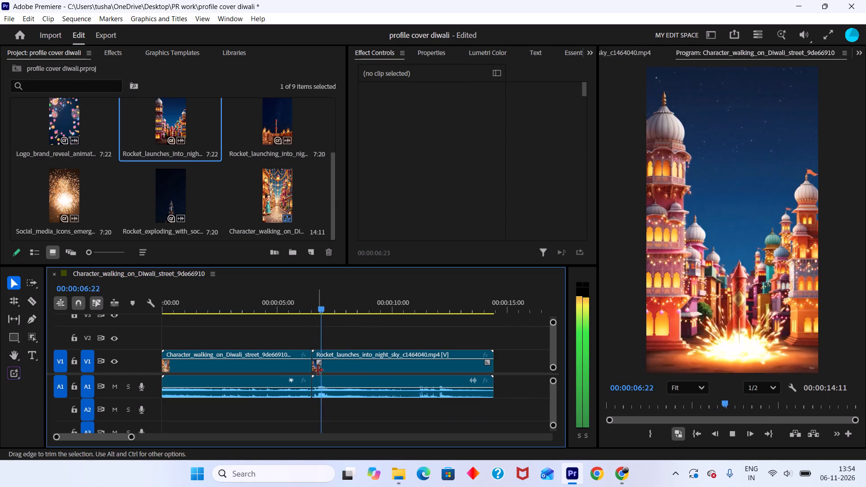
scroll(390, 384, "down", 3, "alt")
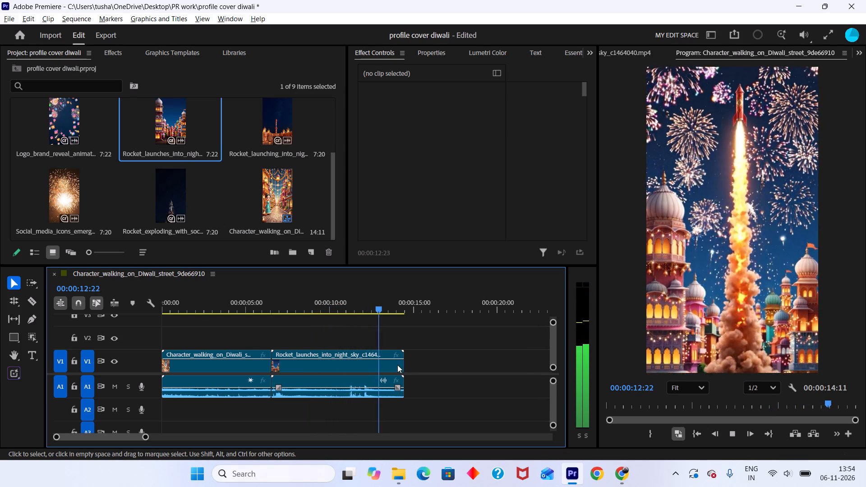
left_click(389, 363)
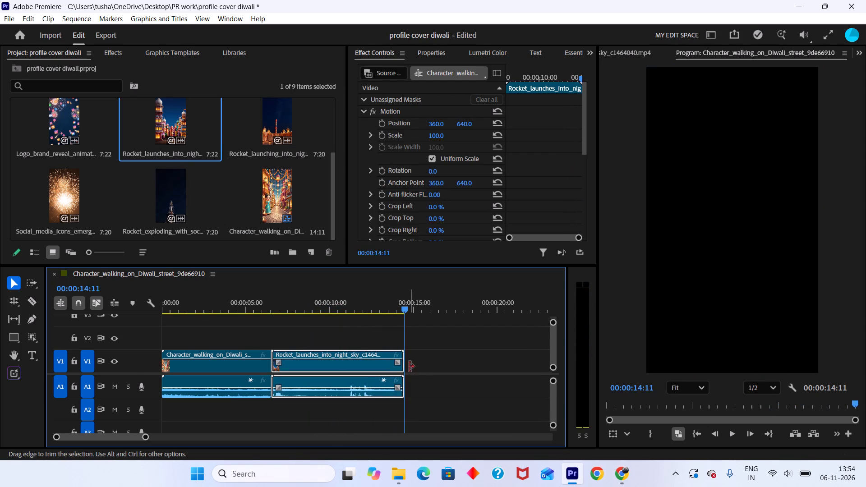
left_click_drag(404, 366, 387, 364)
left_click_drag(377, 302, 373, 302)
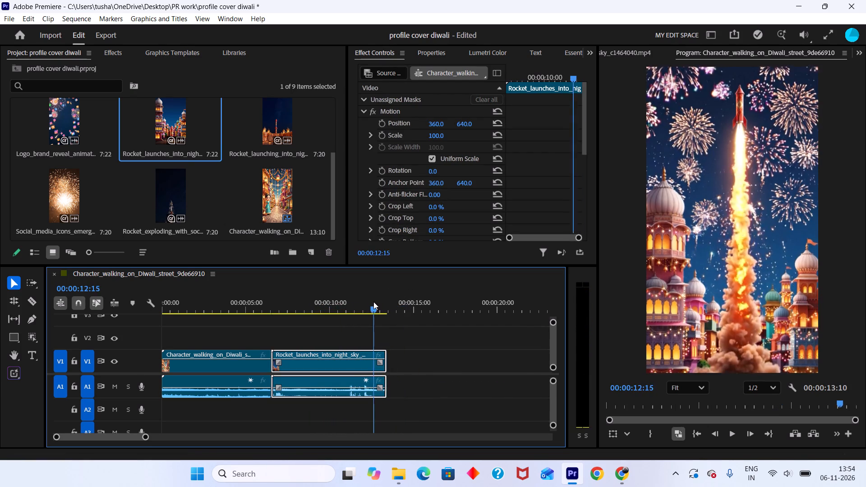
left_click_drag(373, 302, 372, 302)
key("space")
key("space")
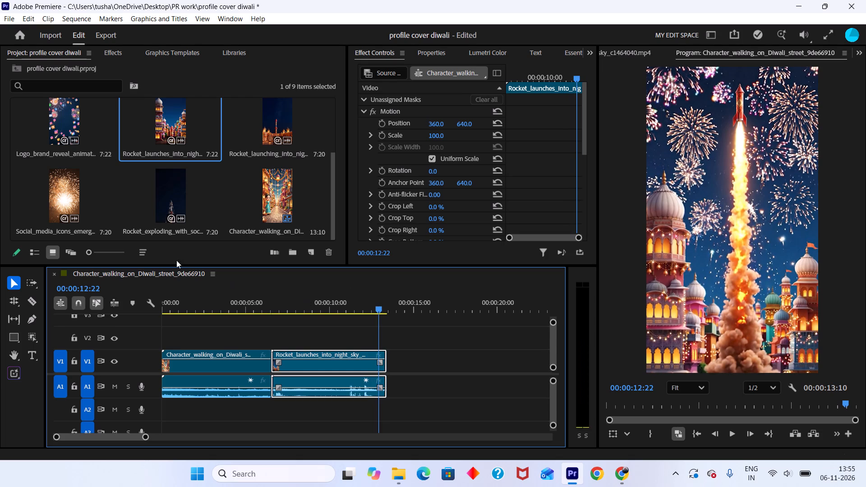
Preview the Logo_brand_reveal, Rocket_explodes and Character_lighting_Diwali_rocket source clips to look for the next shot.
double_click(83, 133)
left_click_drag(667, 402, 726, 404)
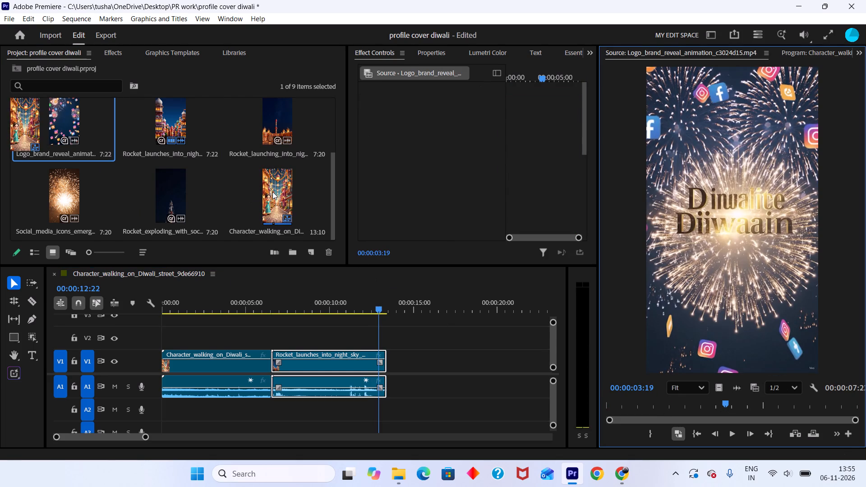
scroll(272, 192, "down", 3)
scroll(272, 192, "up", 4)
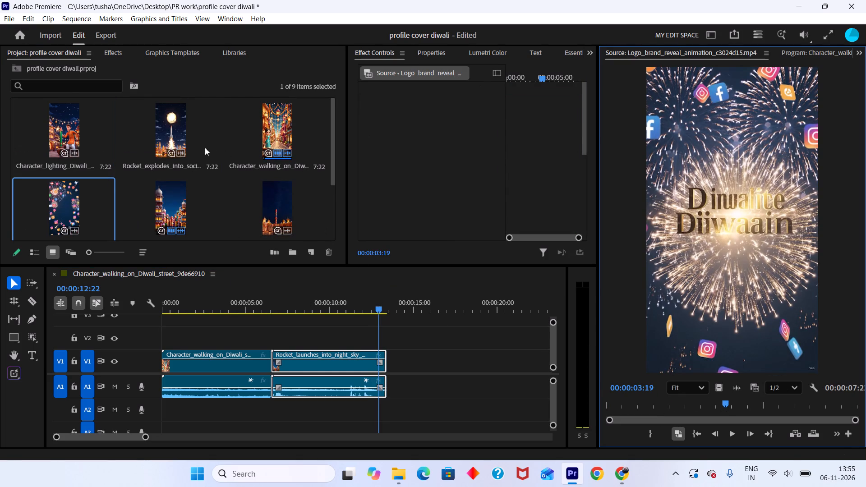
double_click(181, 138)
double_click(79, 134)
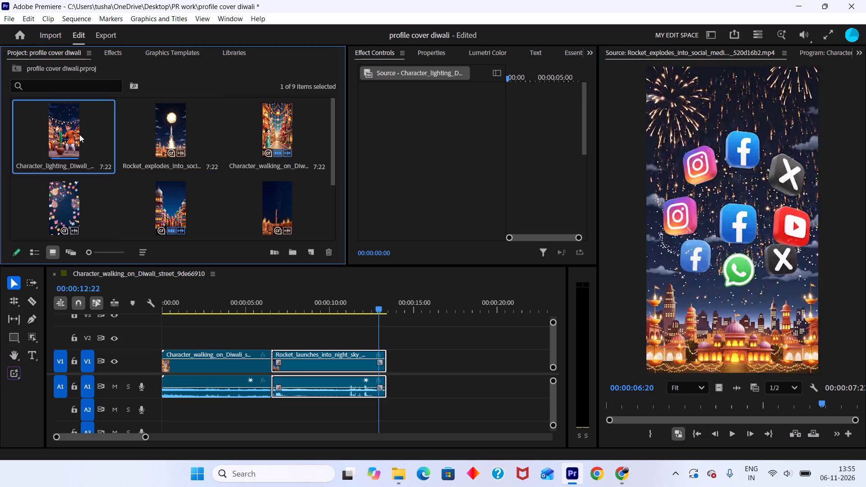
left_click_drag(639, 404, 851, 403)
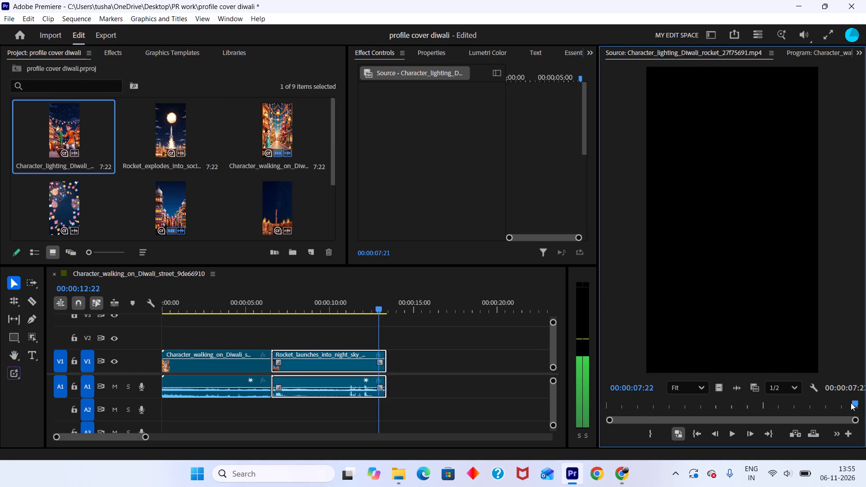
left_click_drag(851, 403, 857, 406)
Scrub the Rocket_explodes source clip and mark its In point at 00:00:00:23, as the firework burst surrounds the rocket.
double_click(183, 134)
left_click_drag(668, 400, 641, 401)
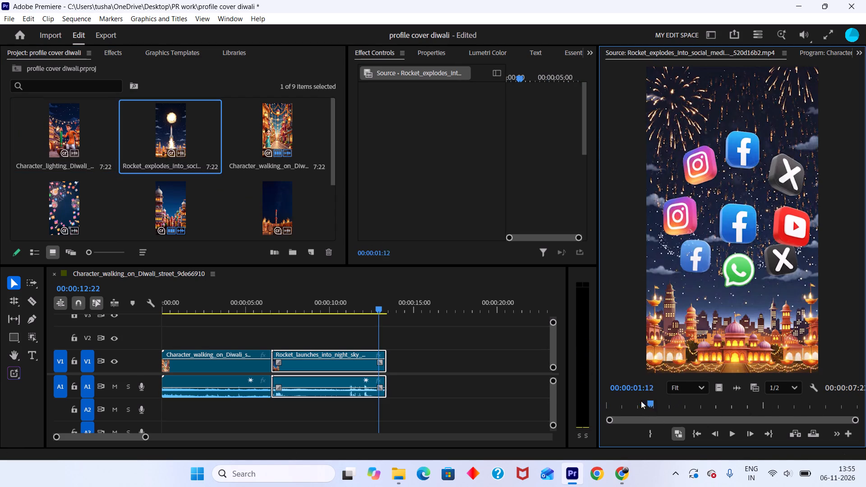
left_click_drag(641, 401, 697, 408)
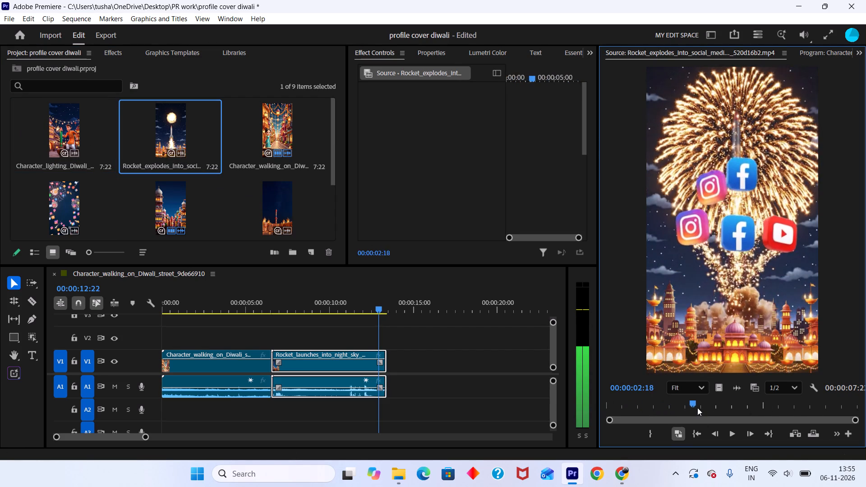
left_click_drag(697, 408, 649, 395)
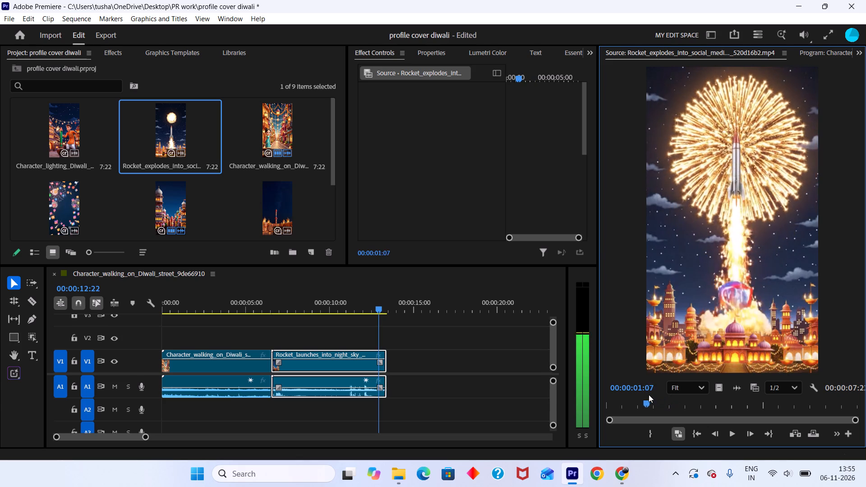
left_click_drag(649, 395, 641, 411)
key("space")
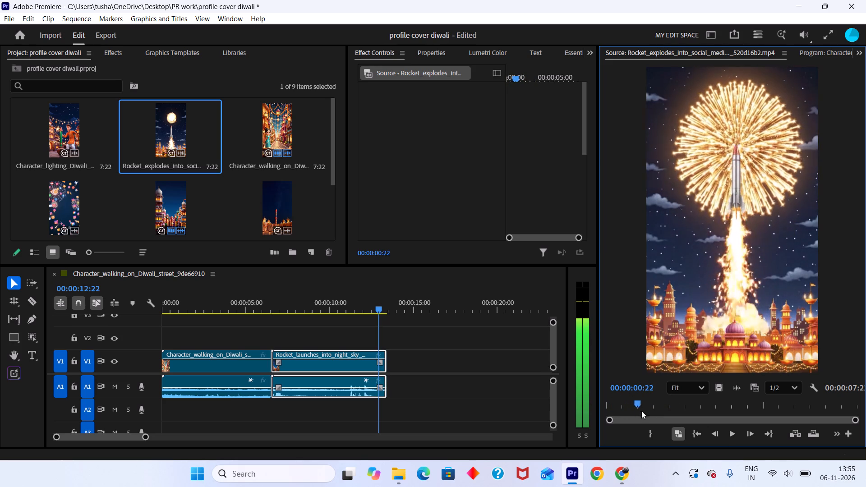
left_click_drag(641, 411, 638, 411)
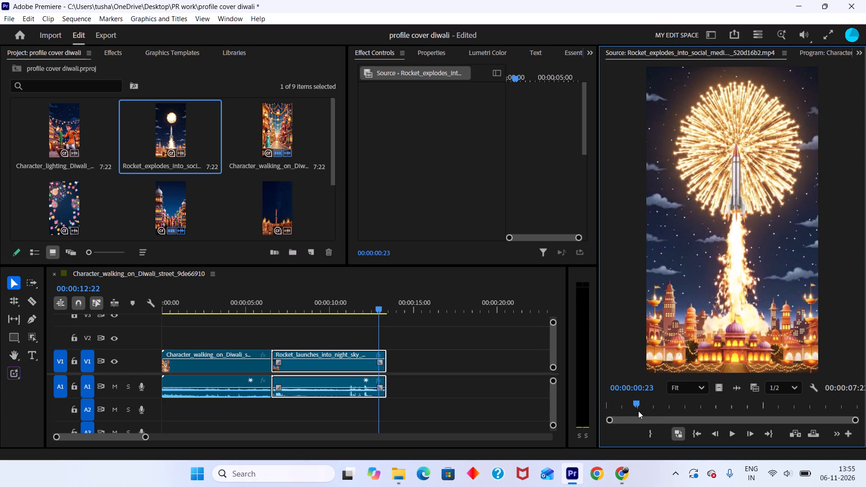
key("i")
left_click_drag(637, 407, 695, 406)
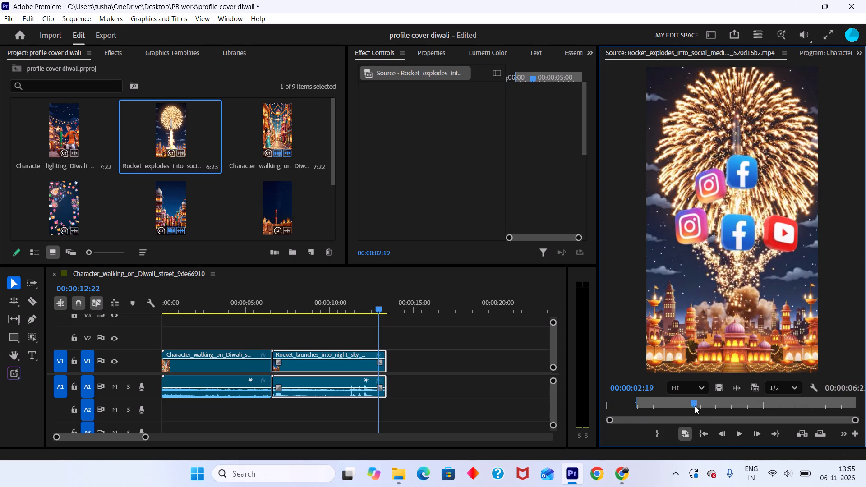
Mark the Rocket_explodes source clip's Out point at 00:00:03:00 and place it on V1 directly after the rocket launch clip, starting at 00:00:13:10.
left_click_drag(695, 406, 702, 405)
key("o")
left_click_drag(714, 337, 407, 354)
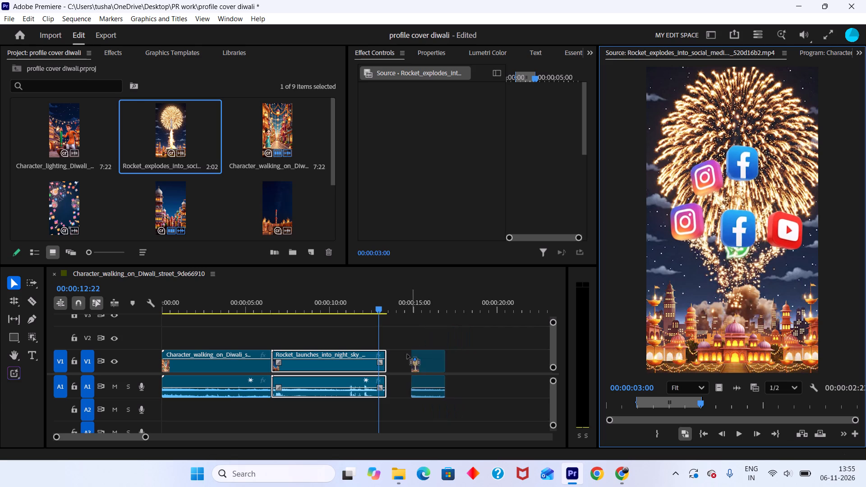
left_click_drag(407, 354, 392, 368)
Play the Rocket_explodes clip in the sequence, extend its end in stages to 00:00:19:08, and save the project.
key("space")
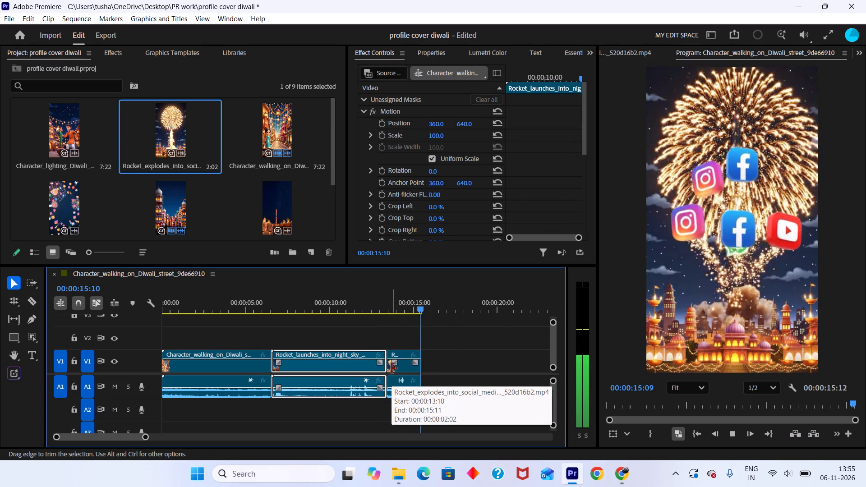
left_click_drag(426, 364, 438, 369)
key("space")
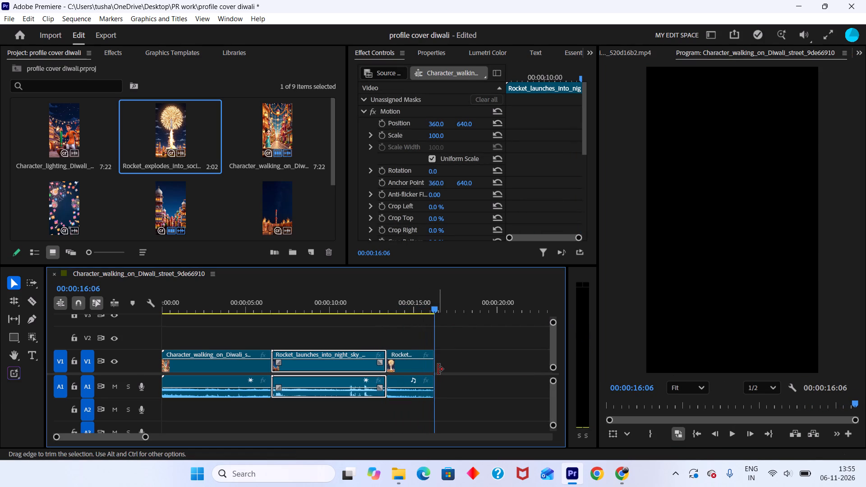
left_click_drag(438, 369, 454, 368)
key("space")
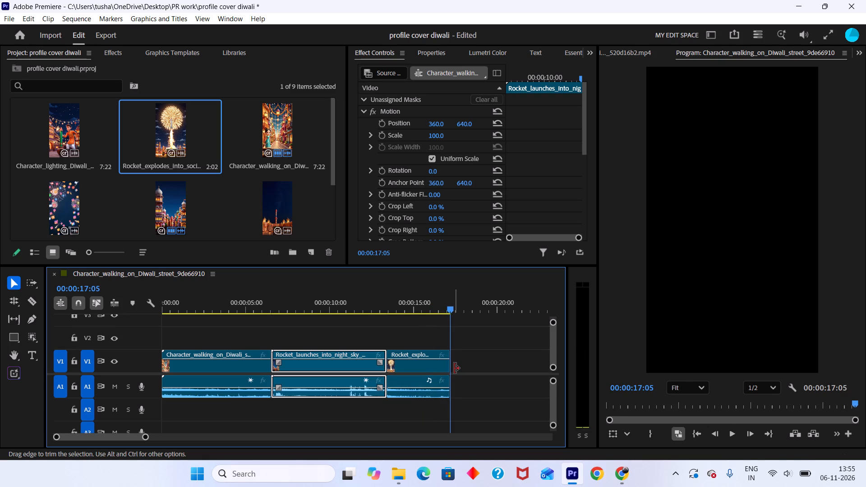
left_click_drag(454, 365, 464, 369)
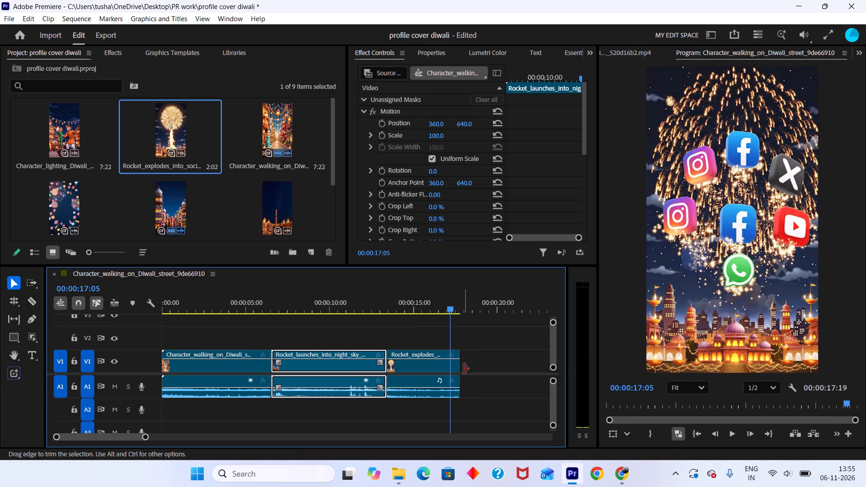
key("space")
left_click_drag(462, 370, 464, 371)
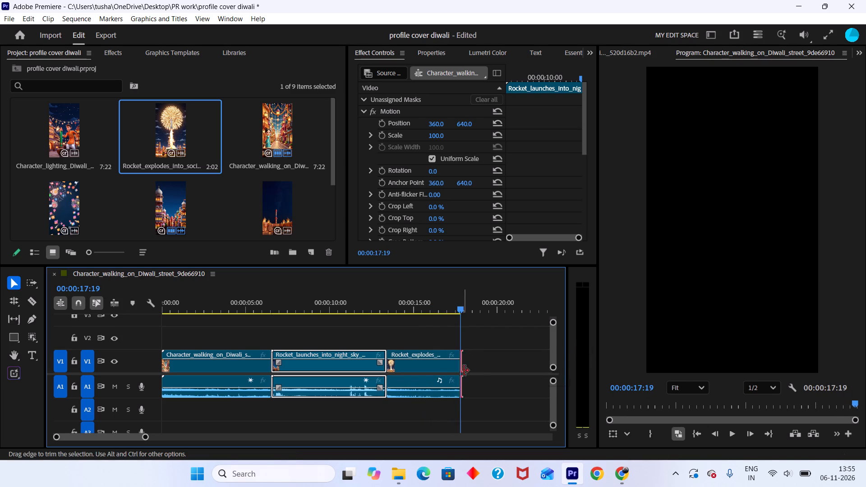
left_click_drag(464, 371, 488, 375)
key("space")
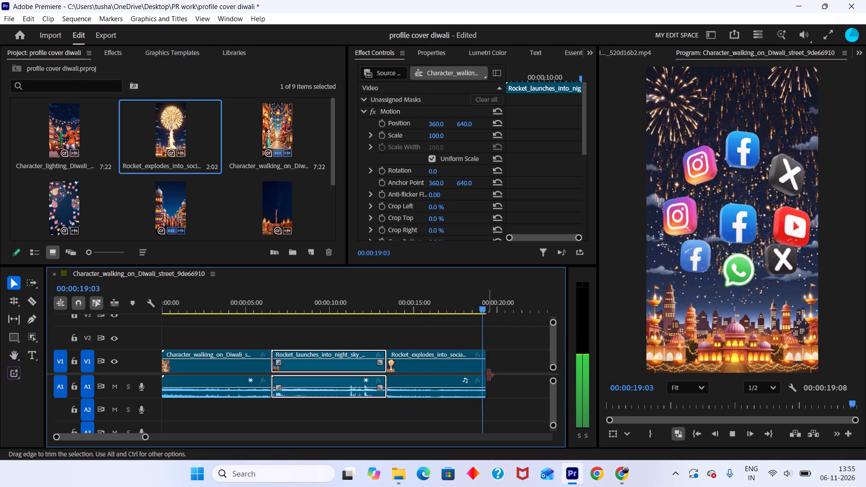
key("ctrl+s")
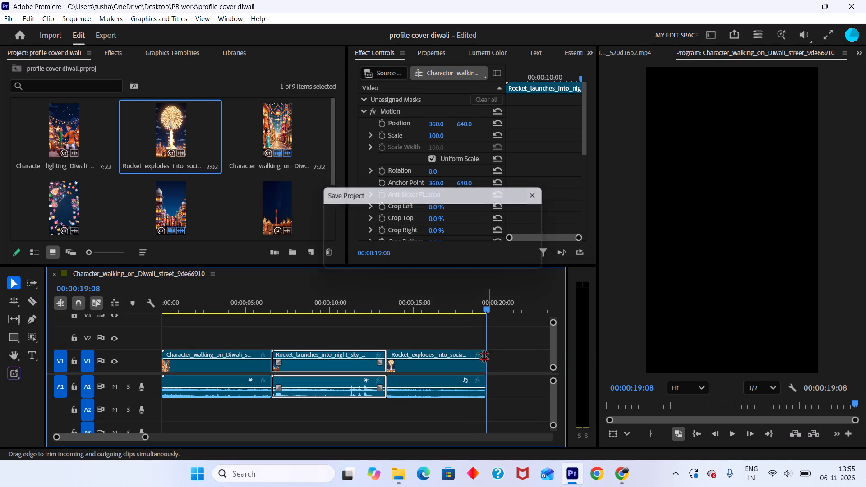
Play the assembled sequence from the beginning to check how the walking and rocket launch clips flow together.
left_click_drag(459, 307, 0, 418)
key("space")
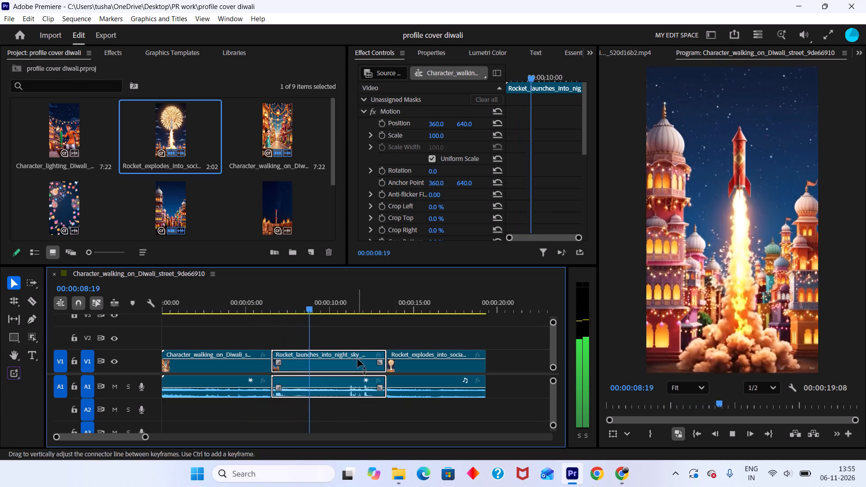
key("space")
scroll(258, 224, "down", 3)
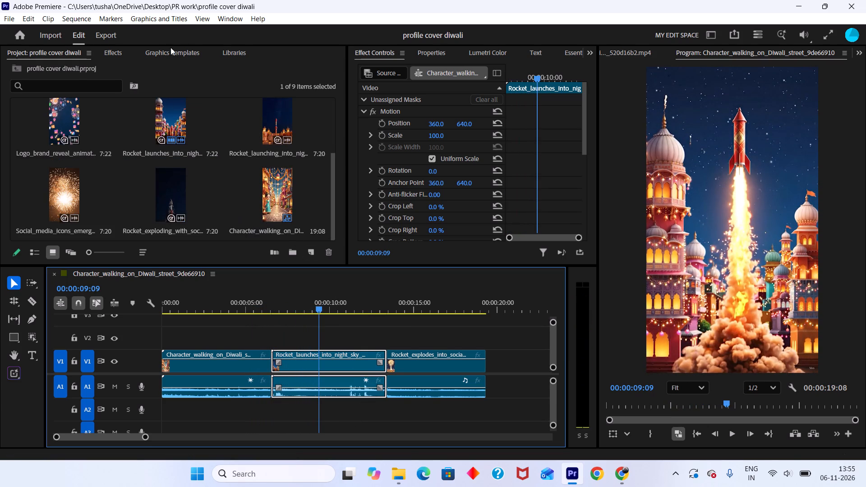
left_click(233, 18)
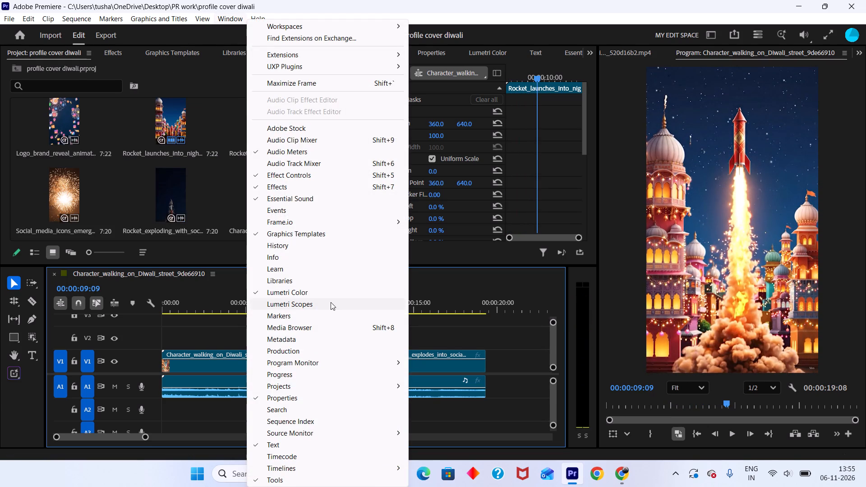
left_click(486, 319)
Save the project.
key("ctrl+s")
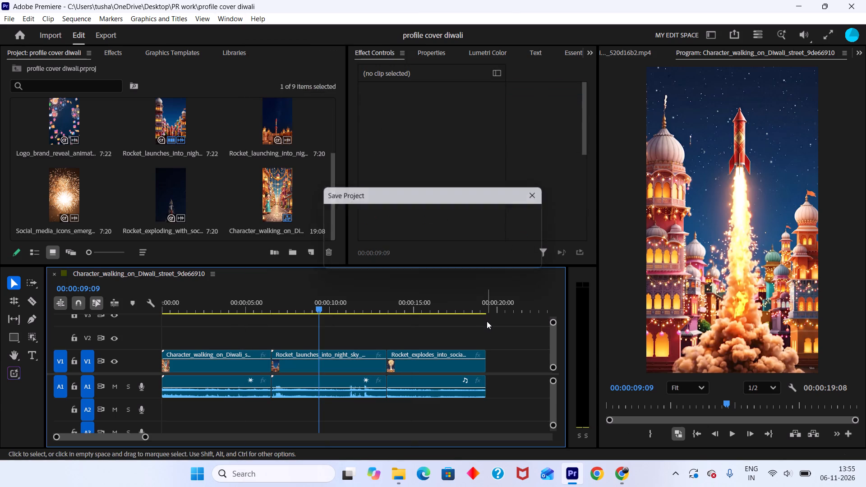
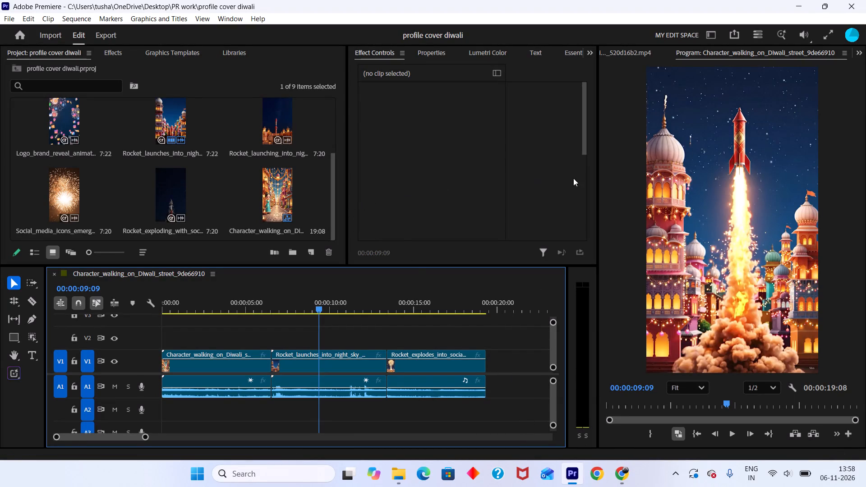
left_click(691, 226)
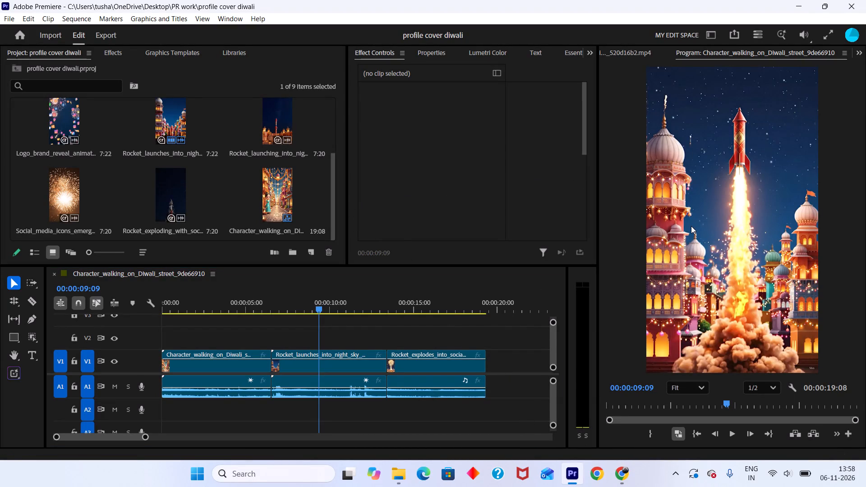
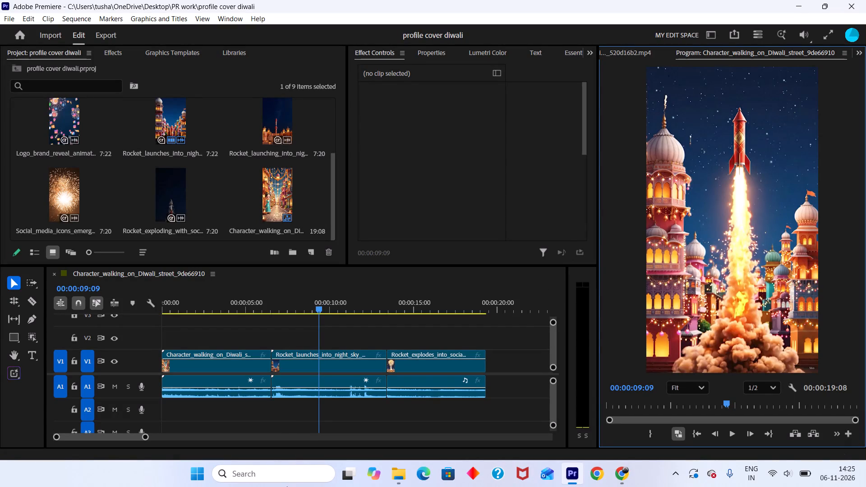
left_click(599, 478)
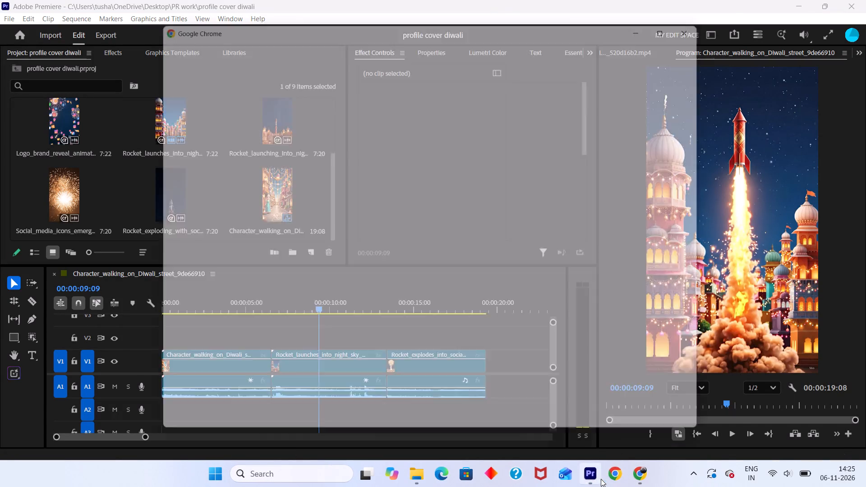
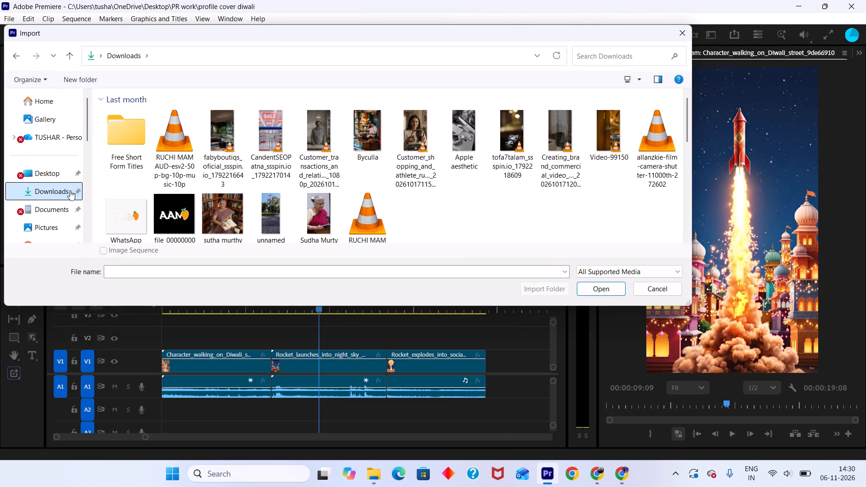
scroll(437, 205, "down", 16)
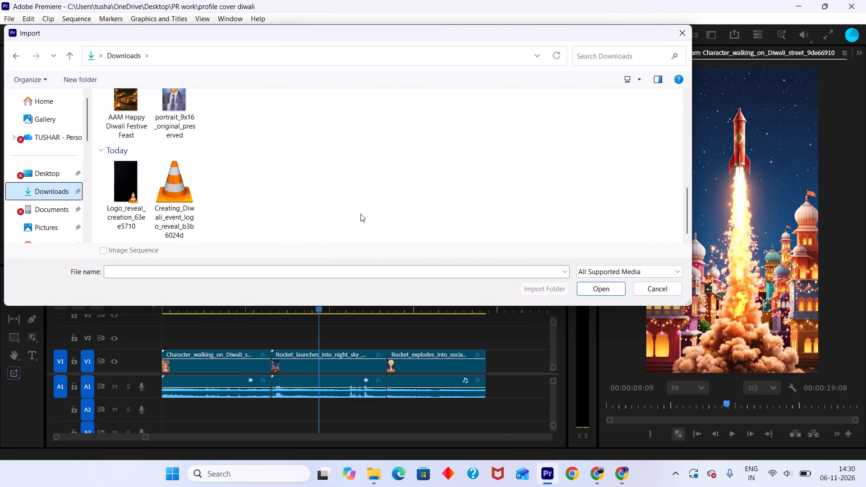
left_click_drag(335, 220, 141, 193)
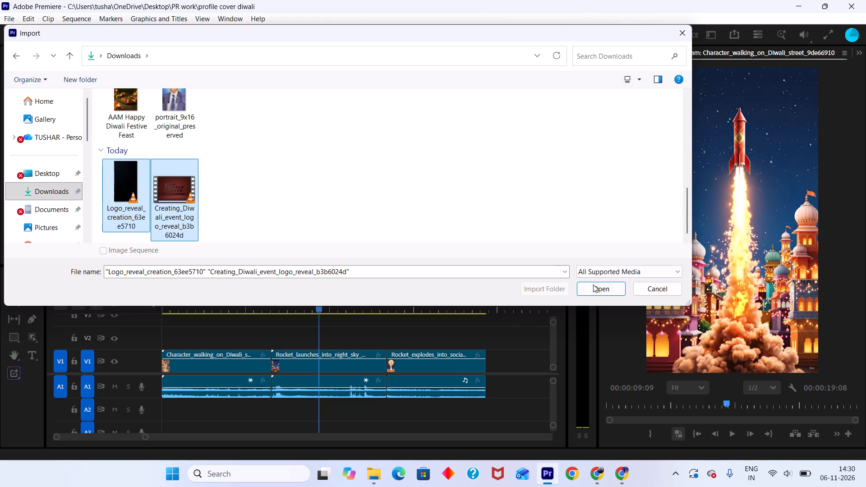
left_click(593, 285)
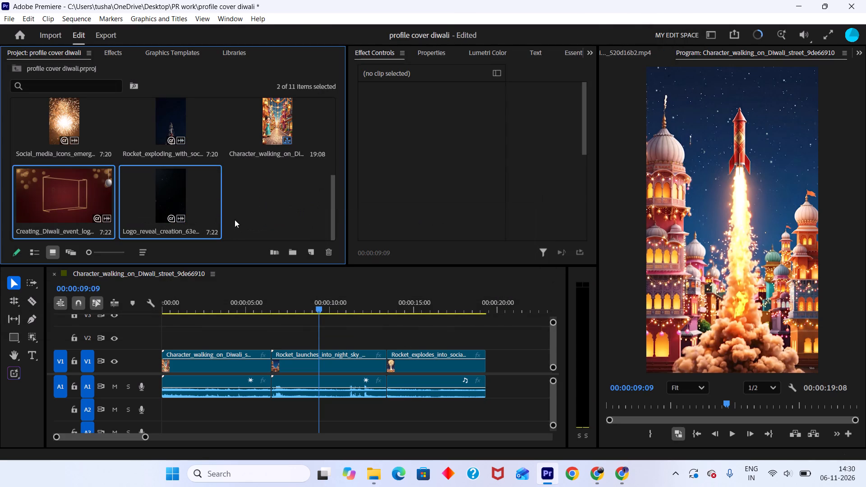
Play back the imported Logo_reveal_creation and Creating_Diwali_event_logo_reveal clips in the Source Monitor to compare the two logo reveals.
double_click(193, 207)
left_click_drag(655, 394, 576, 400)
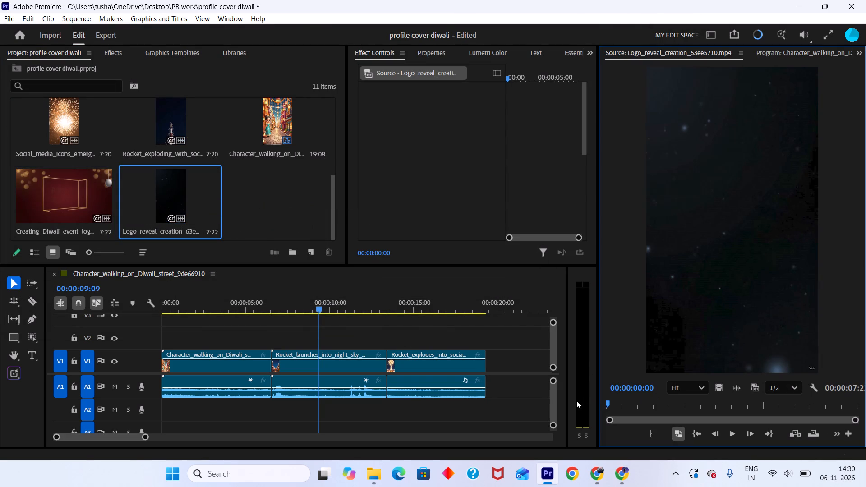
left_click_drag(576, 400, 577, 400)
left_click_drag(639, 409, 588, 406)
key("space")
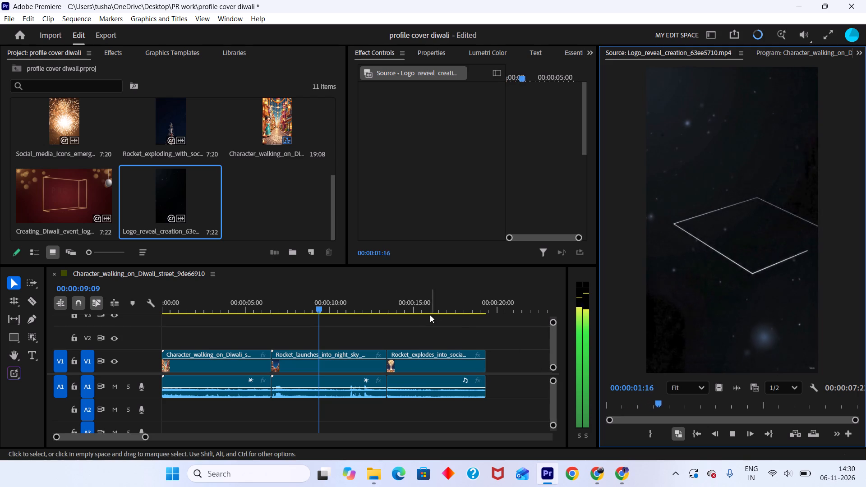
scroll(393, 314, "down", 6, "alt")
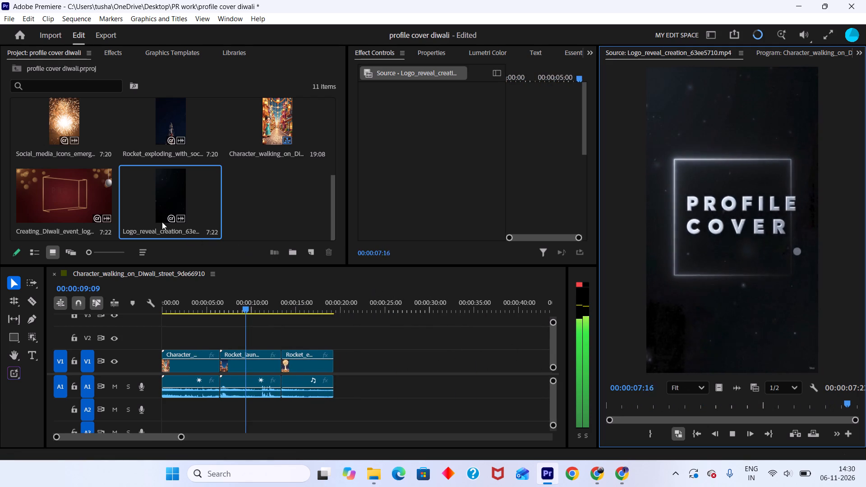
double_click(73, 192)
key("space")
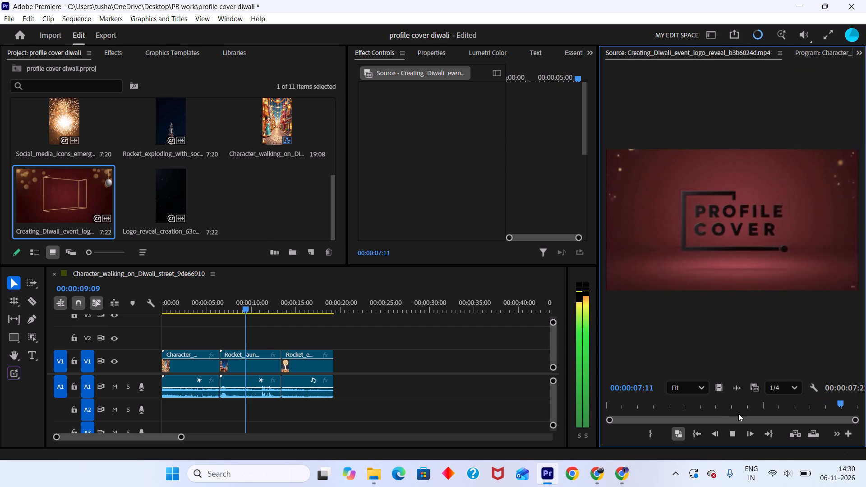
left_click_drag(826, 404, 810, 404)
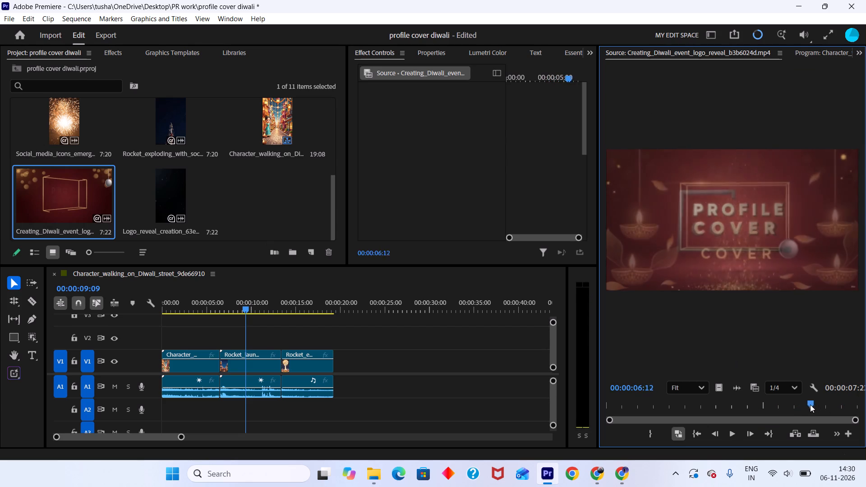
left_click_drag(810, 404, 831, 411)
key("space")
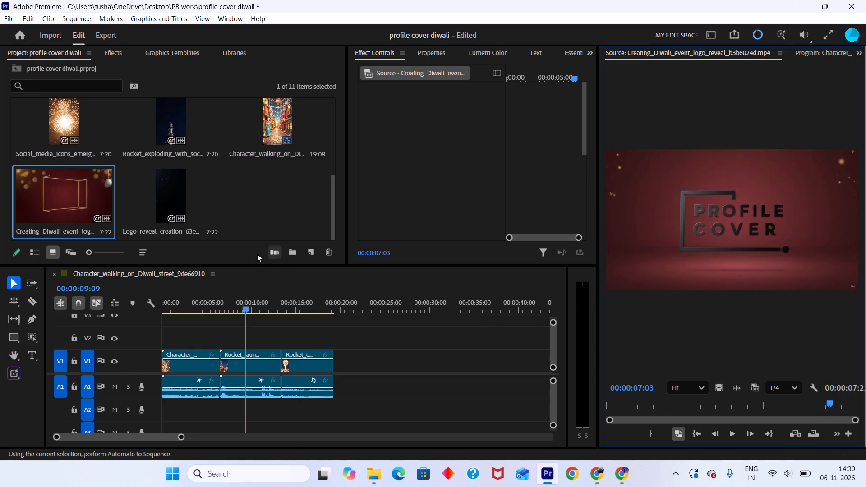
Mark an In point at 00:00:01:15 in the Logo_reveal_creation source clip.
double_click(167, 189)
left_click_drag(722, 400, 755, 415)
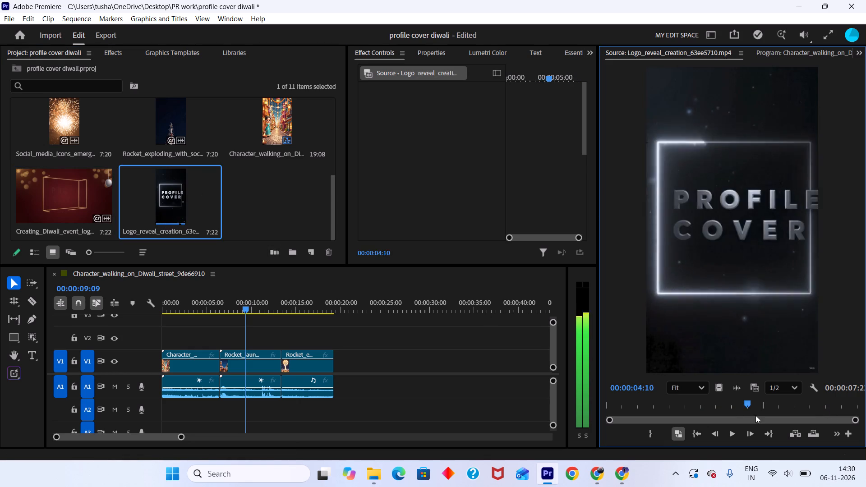
left_click_drag(755, 415, 716, 418)
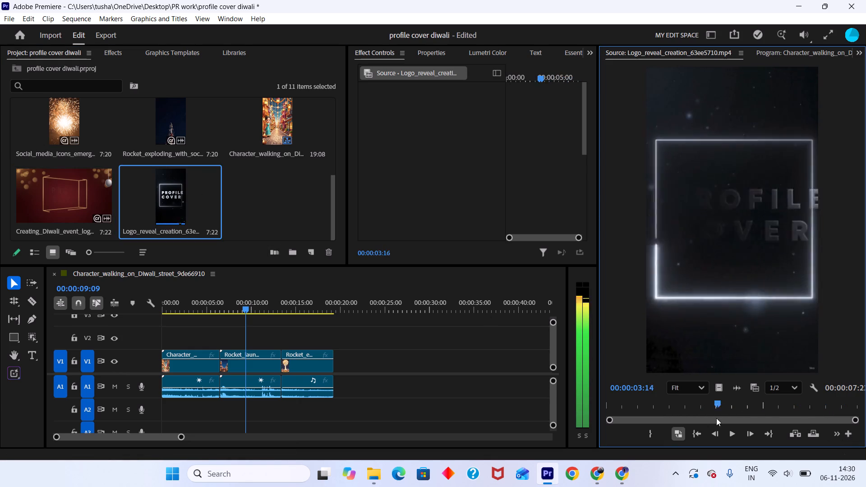
left_click_drag(716, 418, 630, 393)
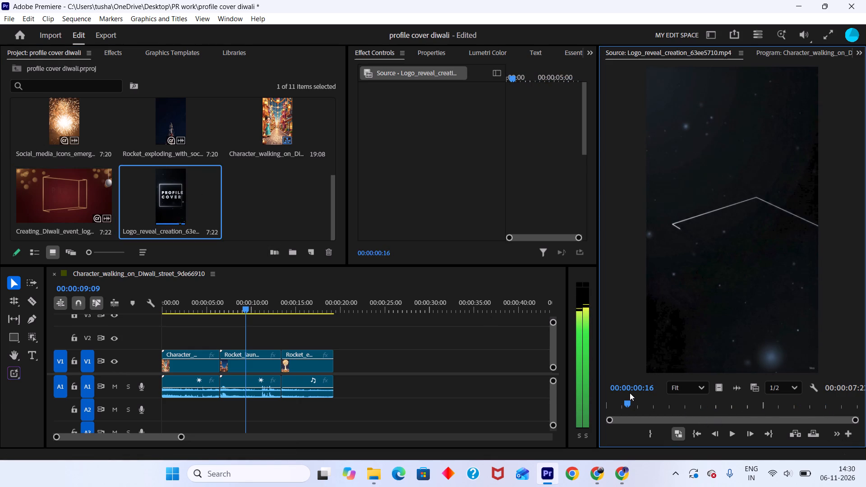
left_click_drag(630, 393, 614, 388)
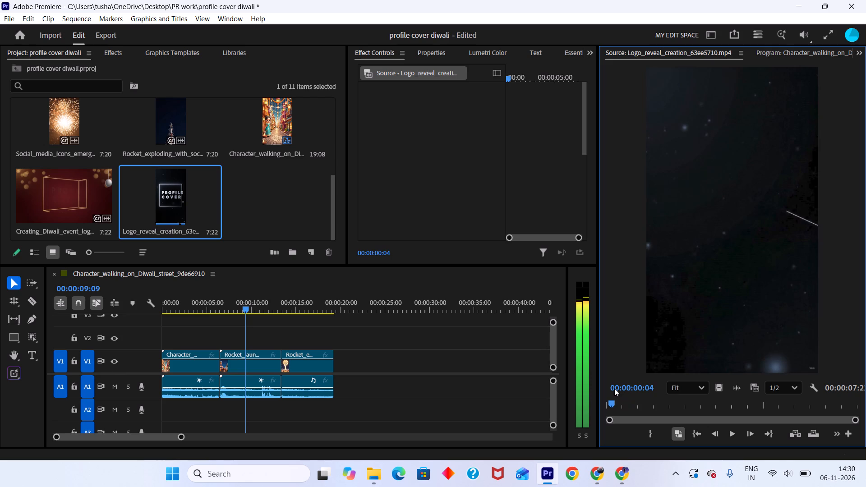
left_click_drag(614, 388, 687, 409)
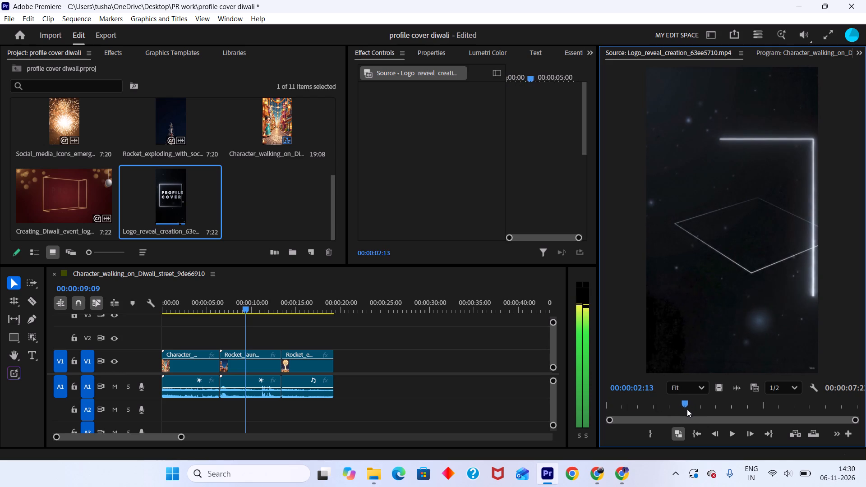
left_click_drag(687, 409, 659, 396)
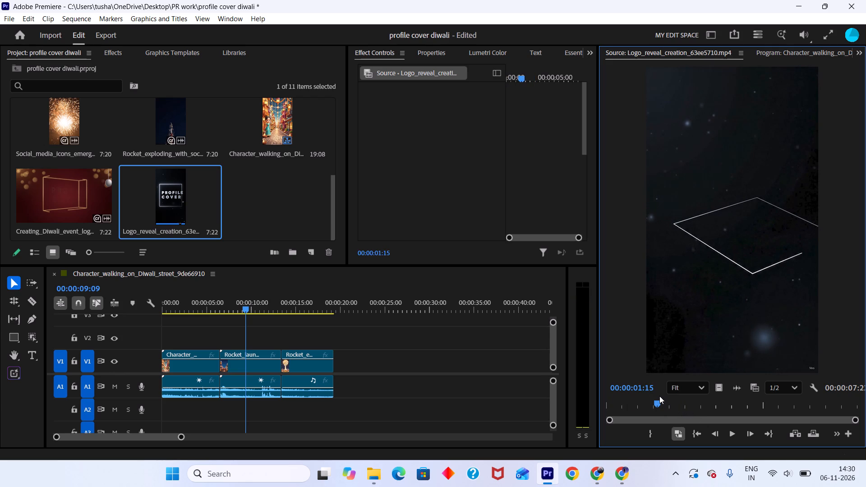
key("i")
Place the marked Logo_reveal_creation clip on V1 and A1 directly after the Rocket_explodes clip at the end of the sequence.
left_click_drag(694, 291, 353, 382)
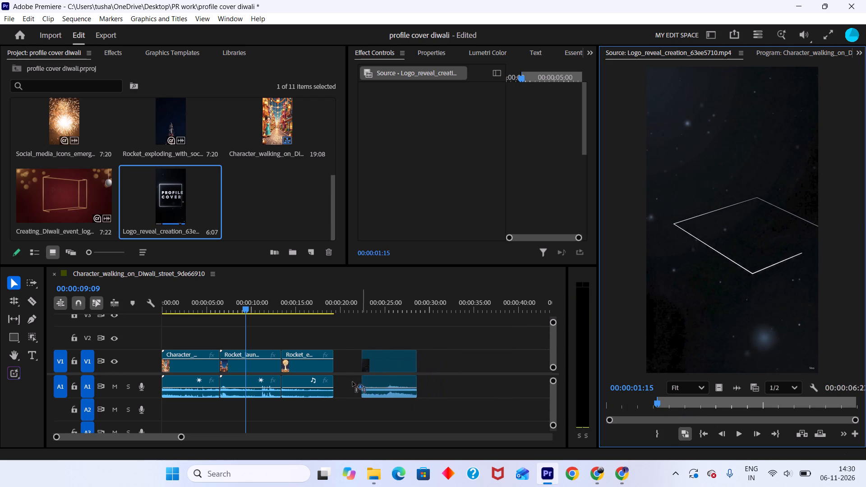
left_click_drag(353, 382, 340, 379)
Set the Scale of the Logo_reveal_creation clip at the end of the sequence to 107.
key("space")
left_click_drag(325, 301, 338, 323)
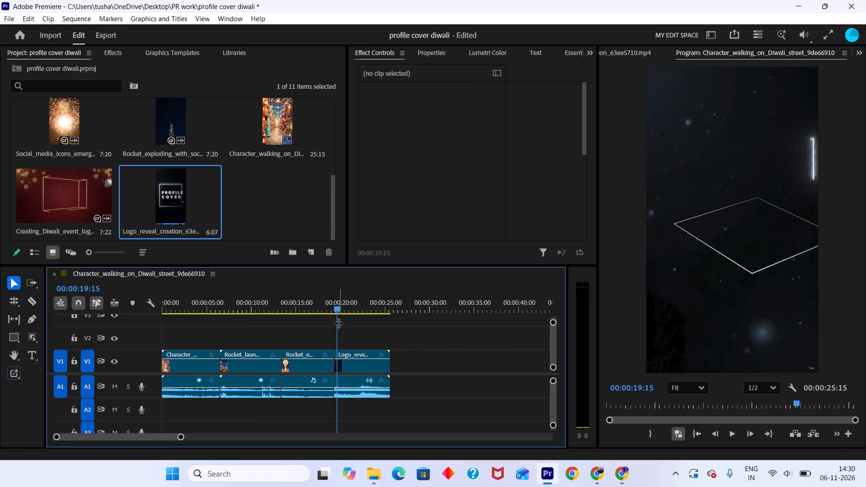
key("space")
left_click(354, 354)
key("space")
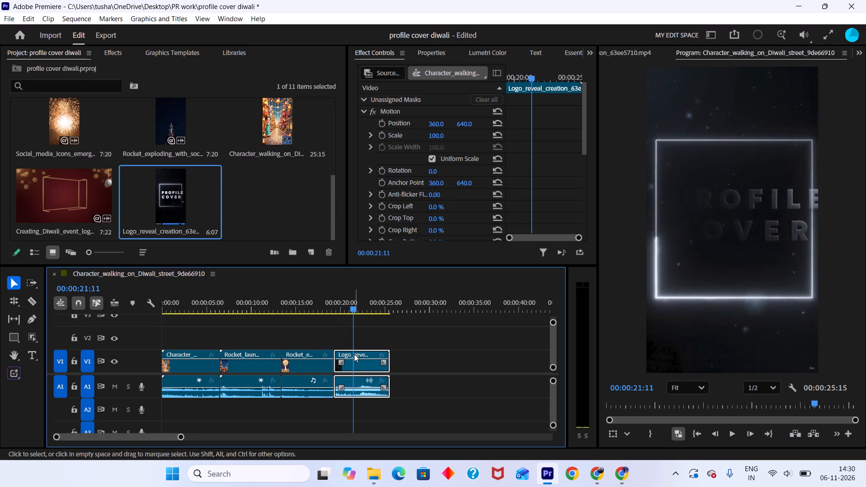
left_click_drag(433, 137, 438, 138)
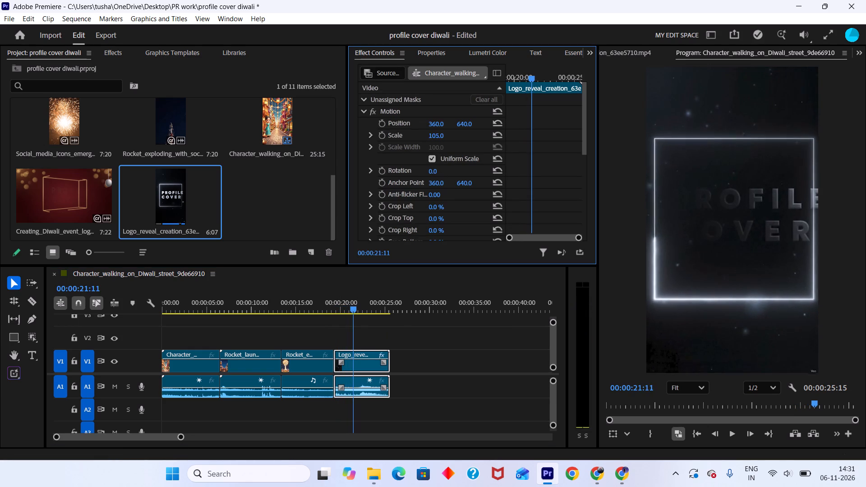
left_click_drag(438, 138, 441, 139)
Play back the end of the Rocket_explodes clip leading up to the cut into the logo reveal.
left_click_drag(379, 305, 347, 299)
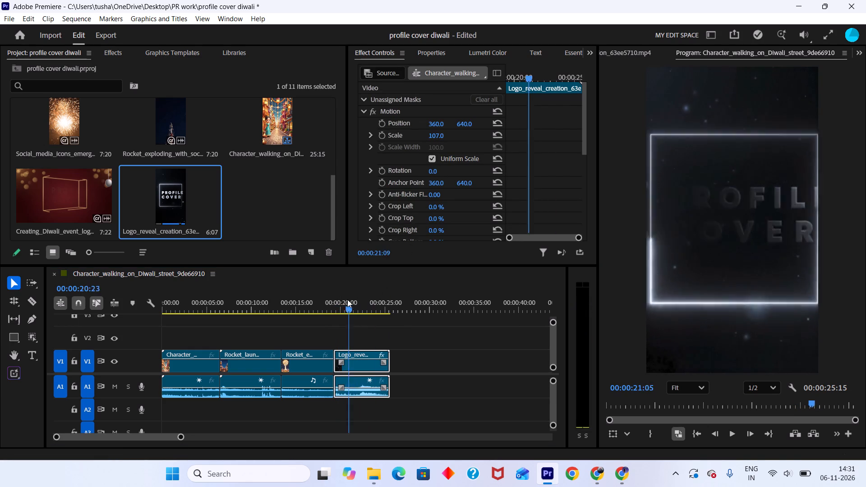
left_click_drag(347, 299, 318, 288)
key("space")
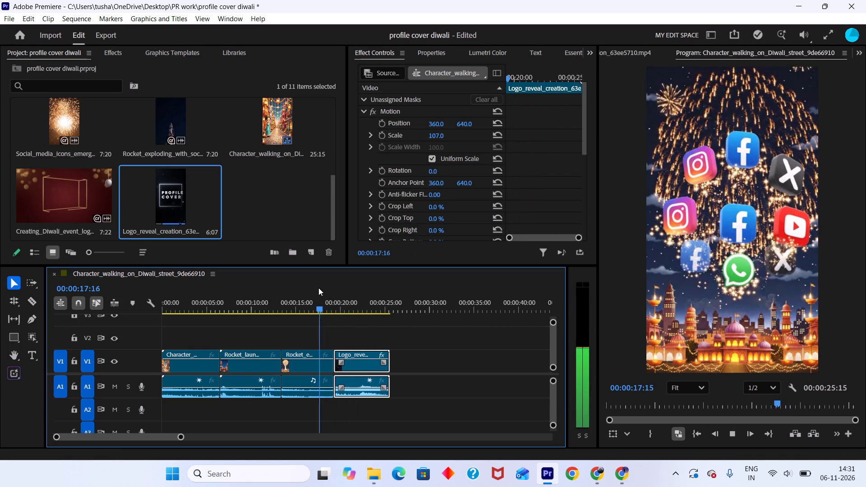
key("space")
key("space")
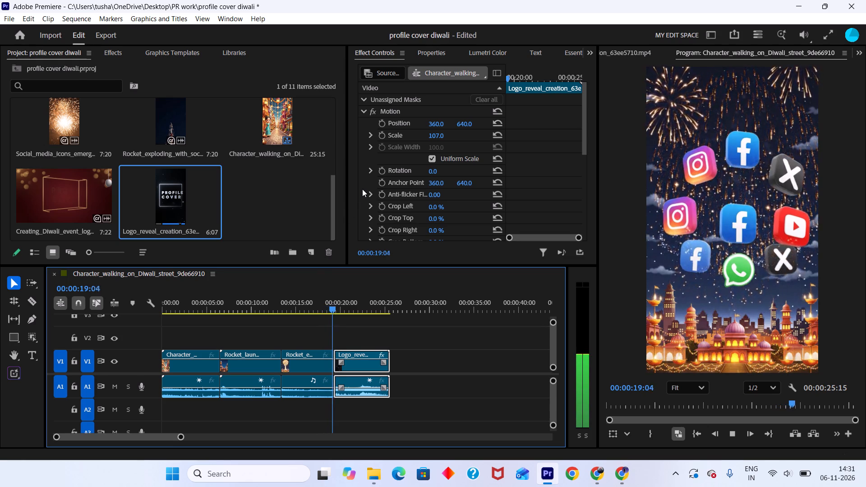
key("space")
Set the Scale of the Character_walking clip at the start of the sequence to 105, checking the frame at 00:00:06:05.
left_click_drag(297, 311, 244, 309)
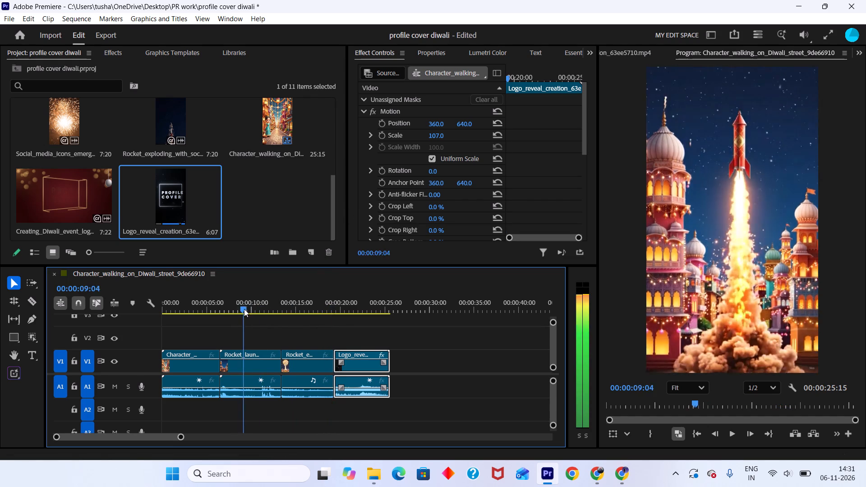
left_click_drag(244, 309, 219, 309)
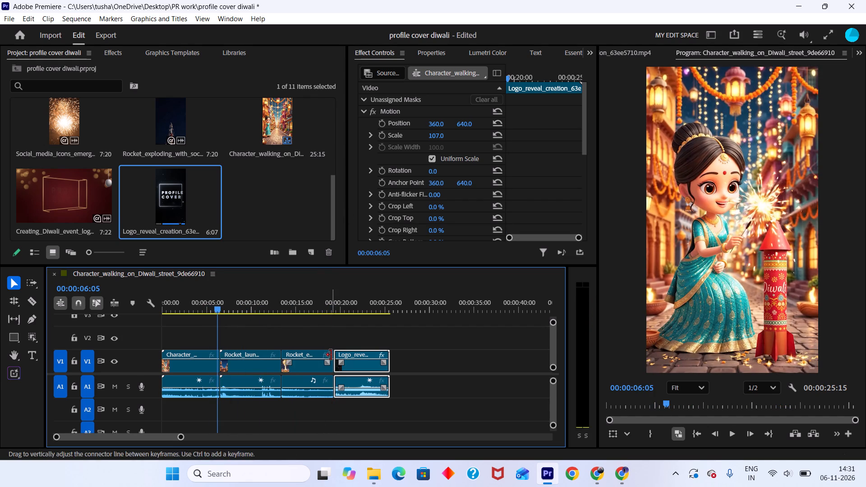
left_click(203, 354)
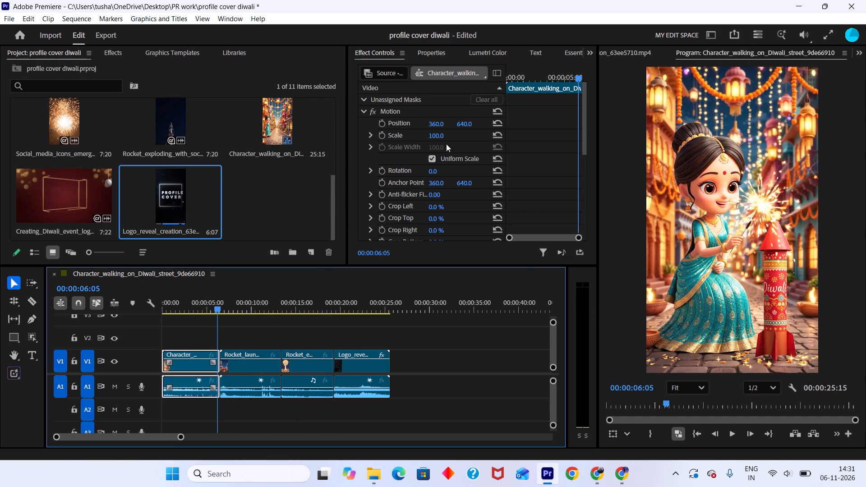
left_click_drag(436, 133, 439, 133)
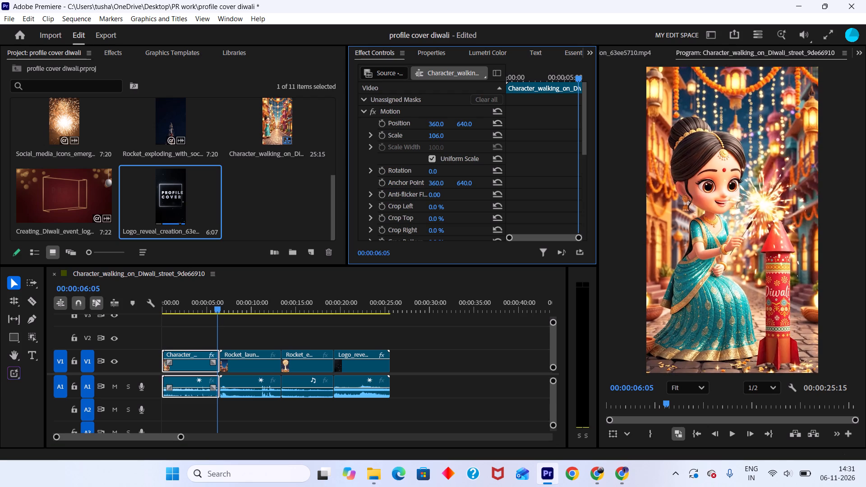
left_click_drag(439, 133, 439, 138)
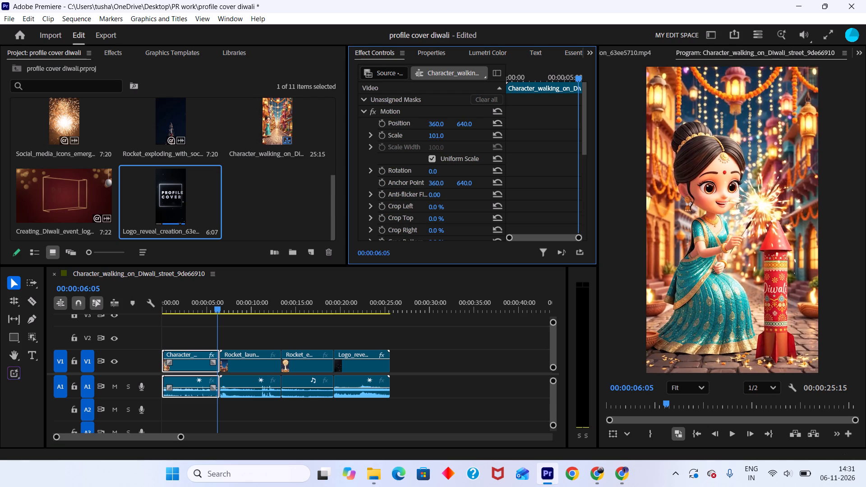
left_click_drag(439, 138, 443, 139)
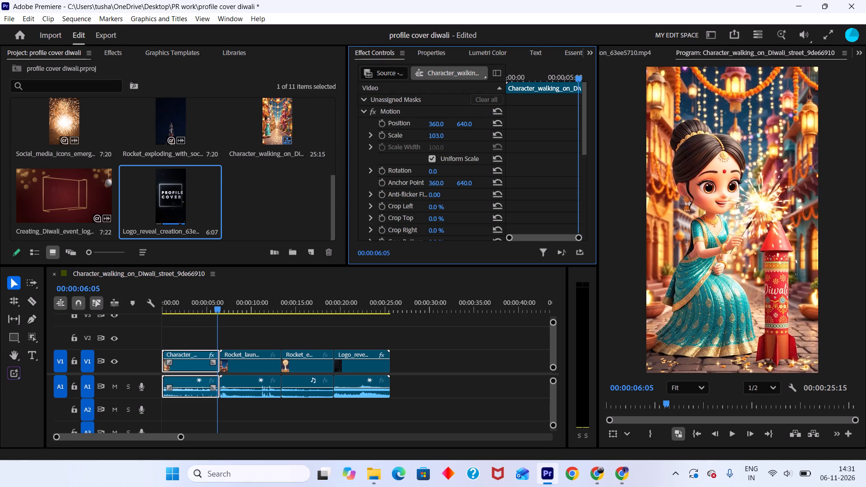
left_click_drag(443, 139, 445, 140)
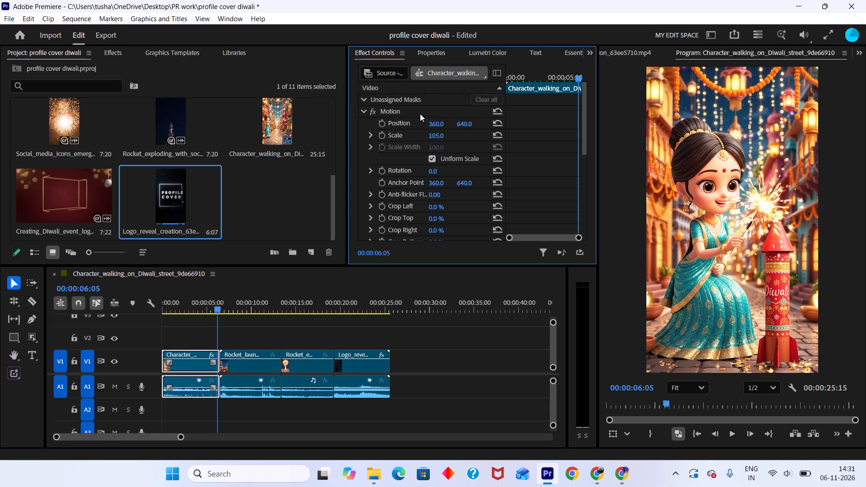
Copy the Character_walking clip's Motion settings onto the Rocket_launches and Rocket_explodes clips, and save the project.
left_click(420, 114)
key("ctrl+c")
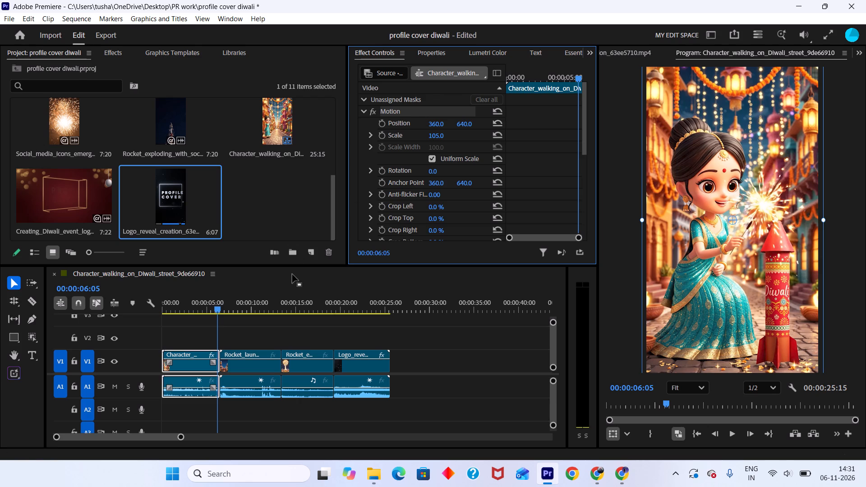
left_click(252, 299)
left_click(251, 364)
key("ctrl+v")
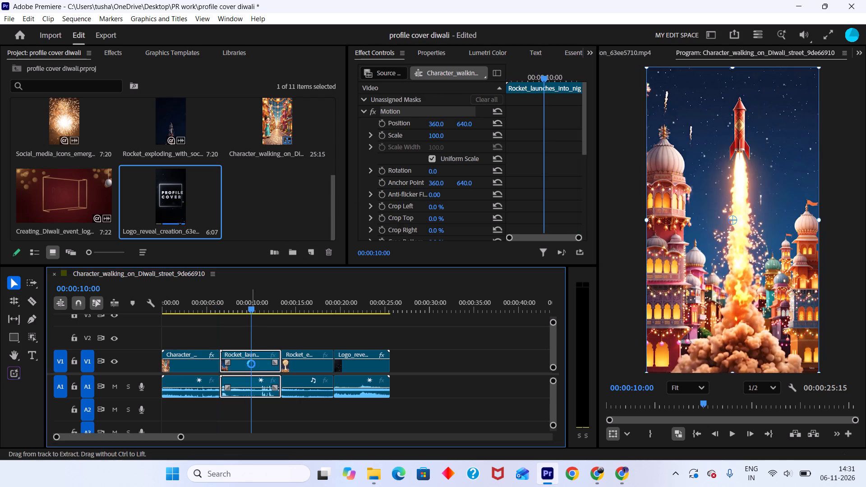
left_click_drag(269, 298, 299, 335)
left_click(299, 363)
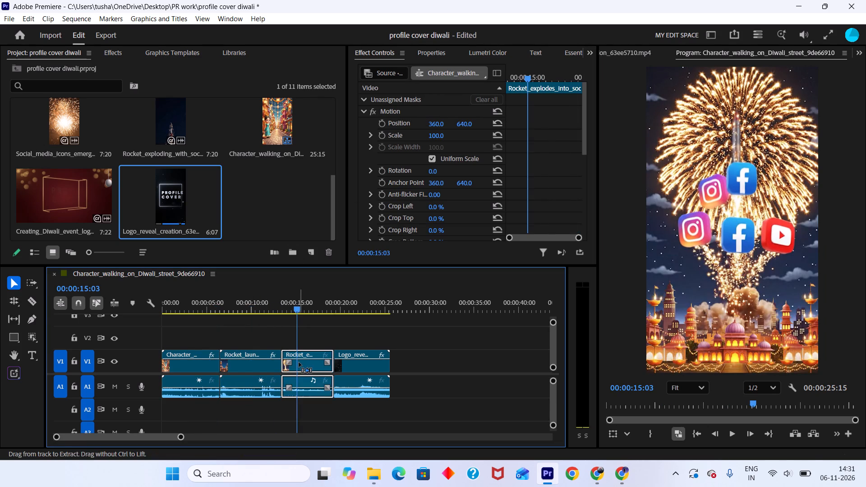
key("ctrl+v")
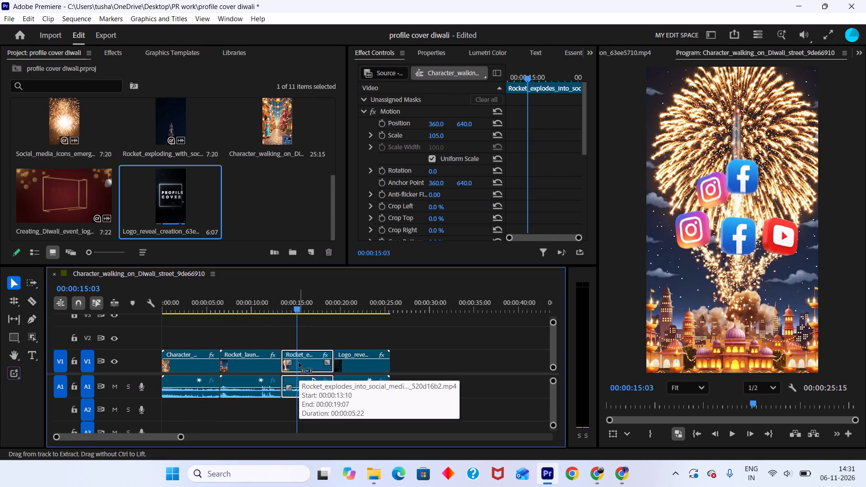
key("ctrl+s")
Raise the system volume to maximum for listening to the sequence.
key("space")
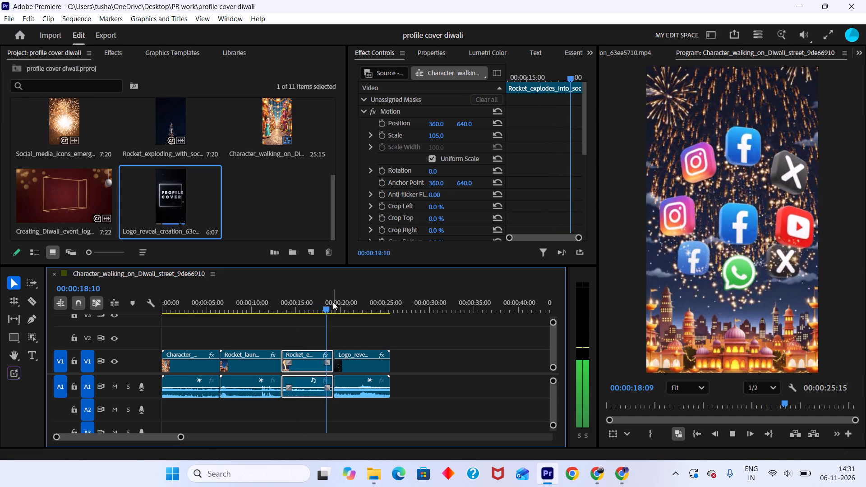
key("space")
left_click(787, 473)
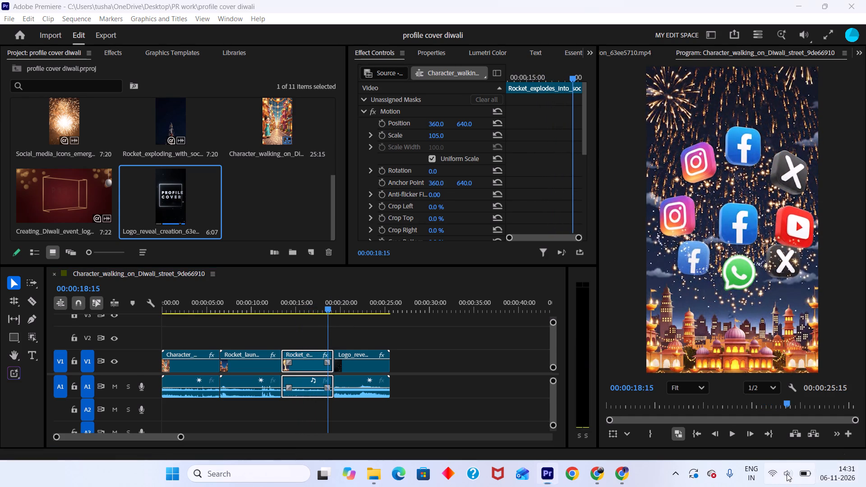
left_click_drag(787, 409, 843, 413)
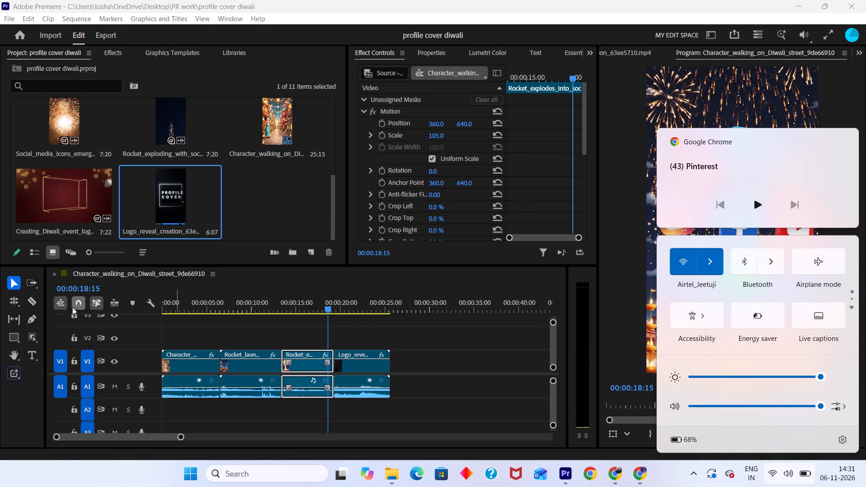
Play back the sequence from the beginning through to the logo reveal, checking picture and sound.
left_click_drag(252, 303, 143, 302)
left_click_drag(192, 304, 161, 313)
key("space")
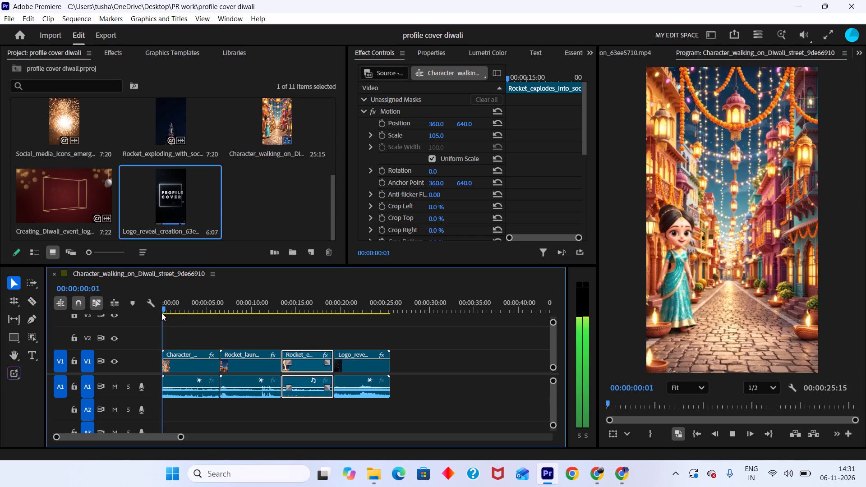
left_click_drag(189, 294, 230, 311)
key("space")
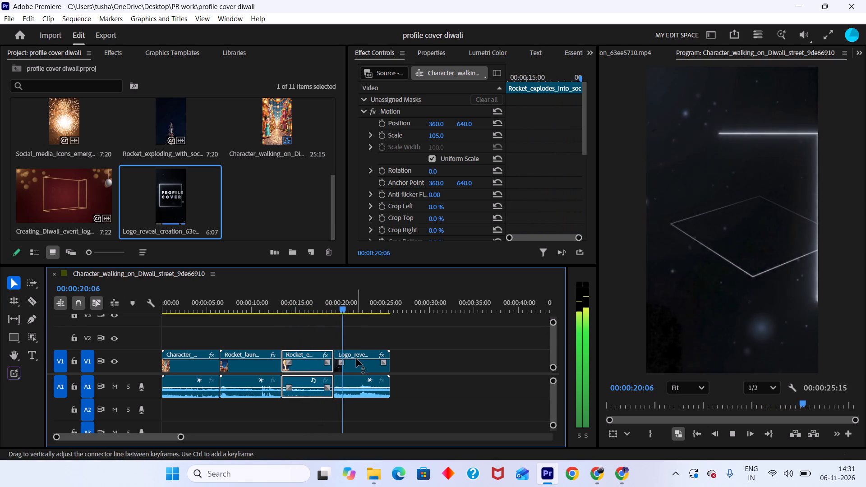
Lower the audio level of the Logo_reveal_creation clip on A1 and save the project.
left_click(358, 364)
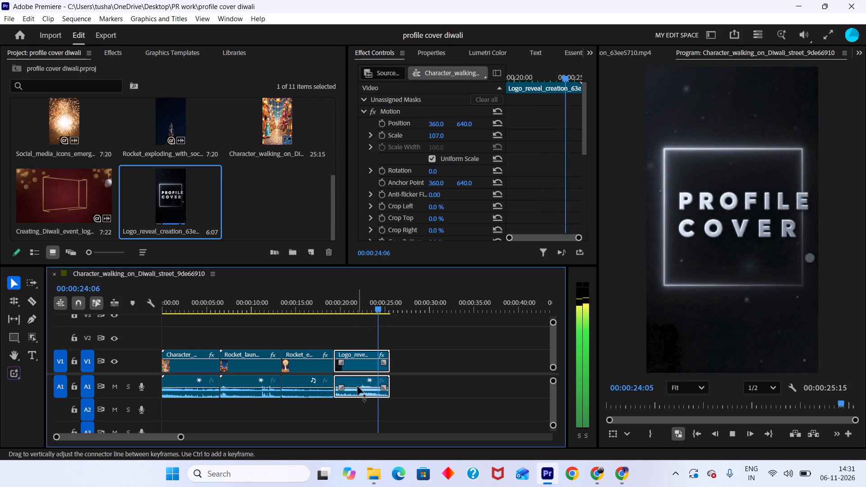
key("space")
left_click(358, 388)
key("space")
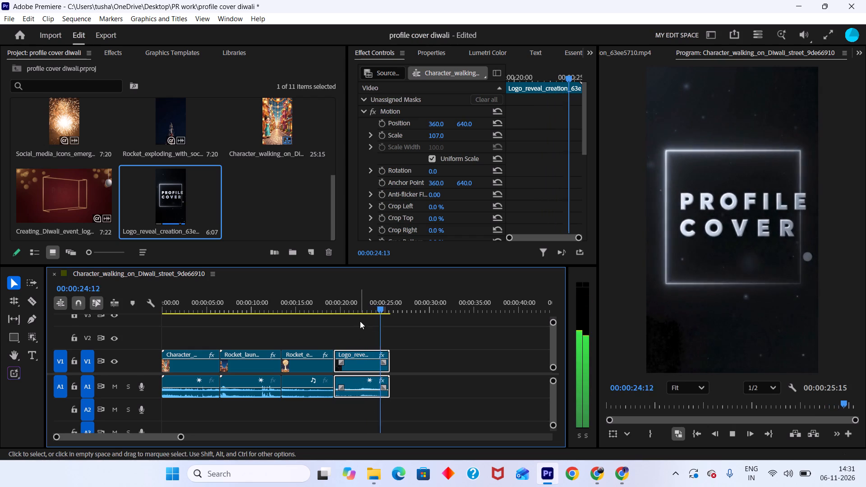
key("ctrl+s")
left_click(361, 306)
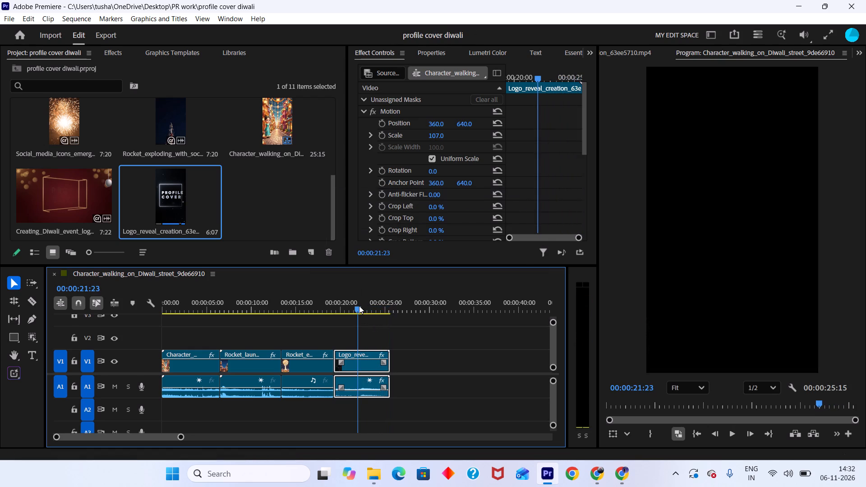
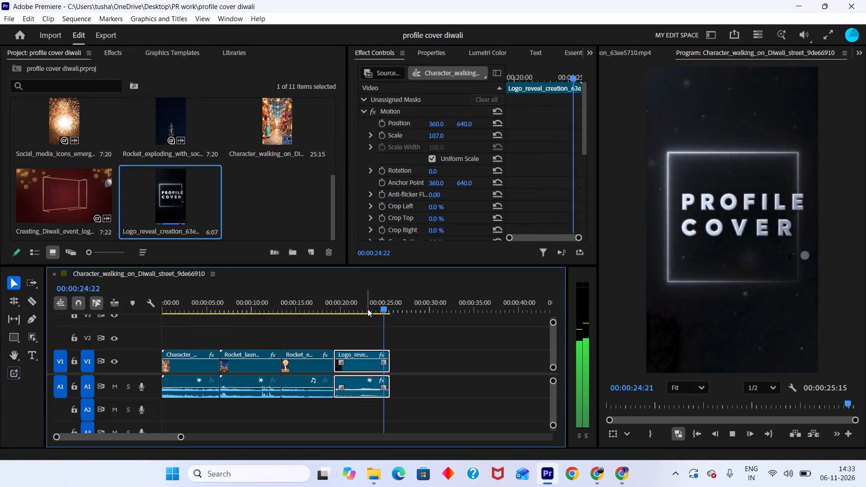
key("space")
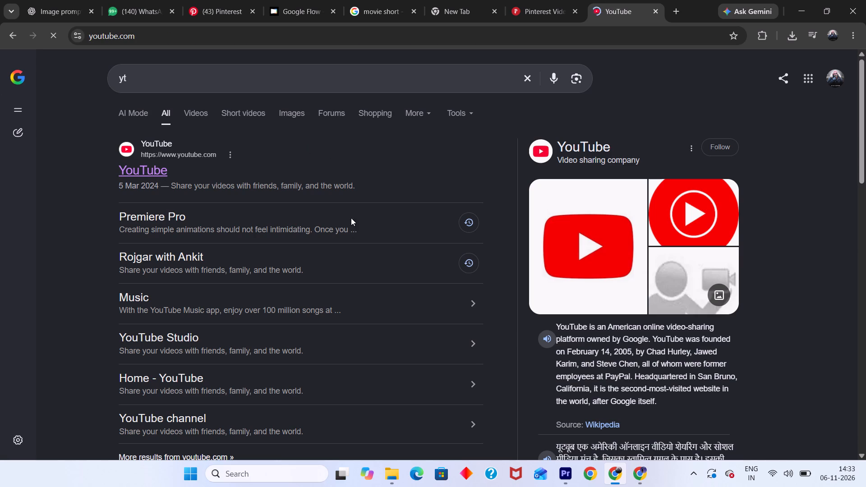
left_click(299, 64)
left_click(304, 73)
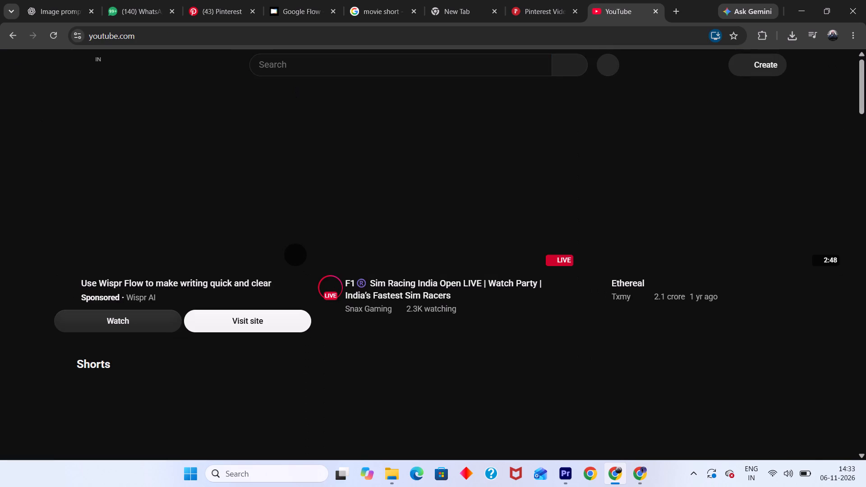
type("diwali bgm")
key("Return")
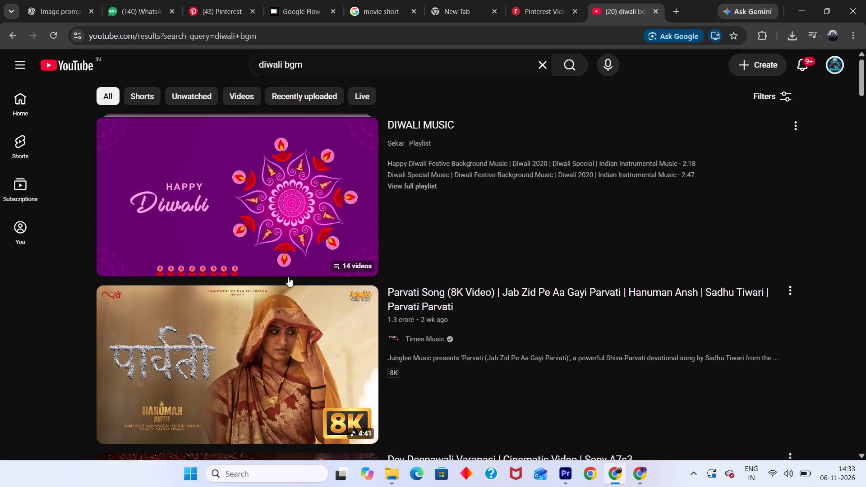
Open the Dev Deepawali Varanasi cinematic video, skip the ad and sample its music at several points.
scroll(340, 354, "down", 3)
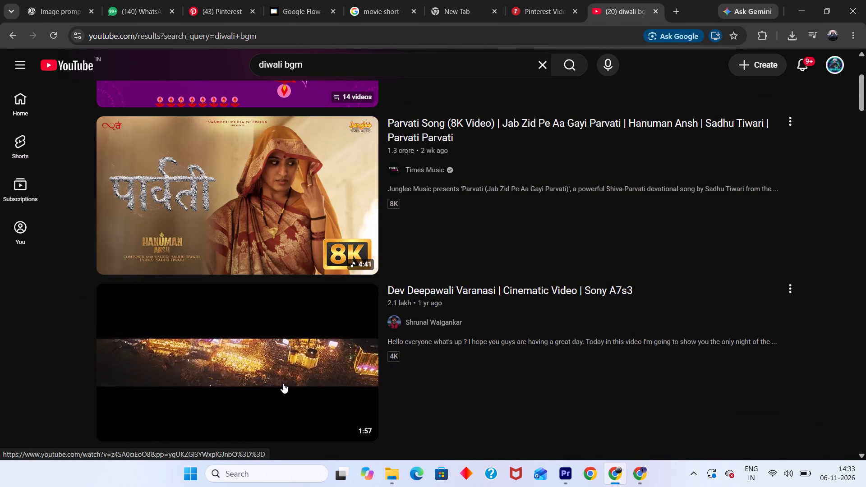
left_click(283, 383)
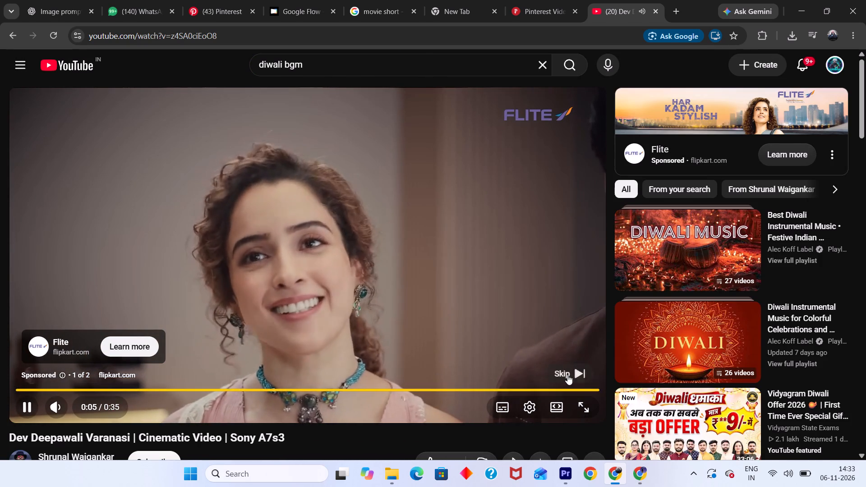
left_click(567, 375)
key("Right")
key("Right")
key("Right")
key("Right")
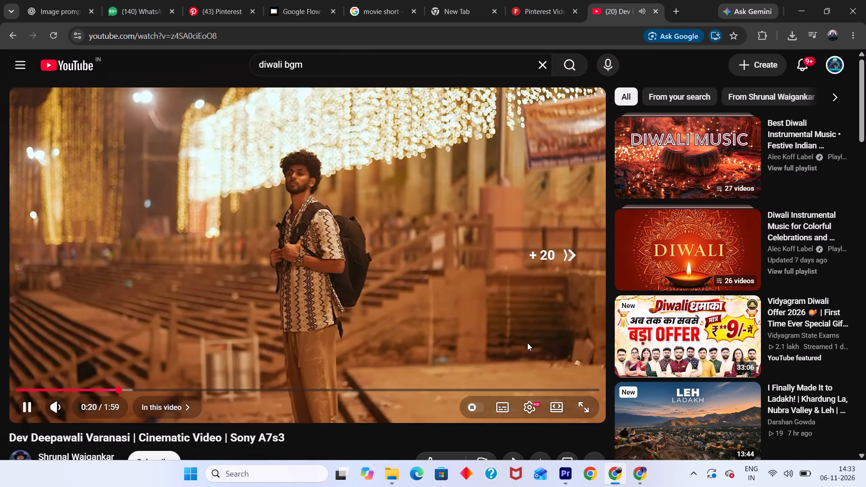
left_click(157, 388)
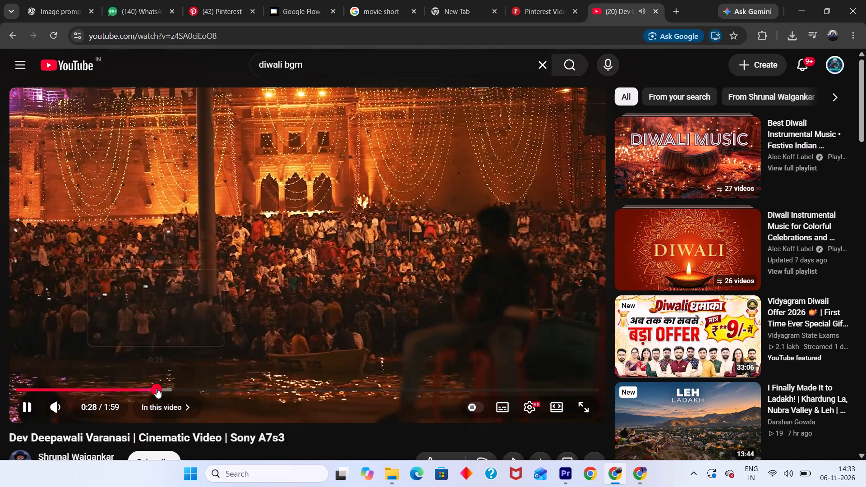
Return to the search results, open the Best Diwali Instrumental Music playlist and sample its first three tracks.
left_click(18, 32)
scroll(144, 300, "down", 4)
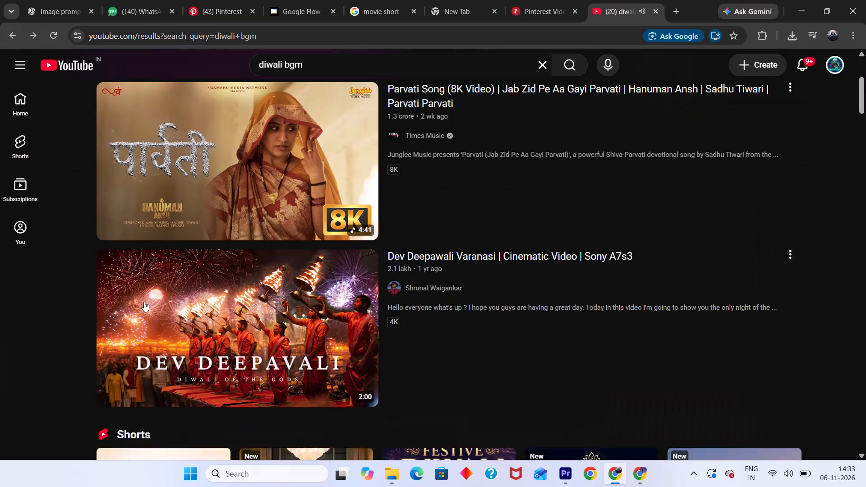
scroll(129, 332, "down", 6)
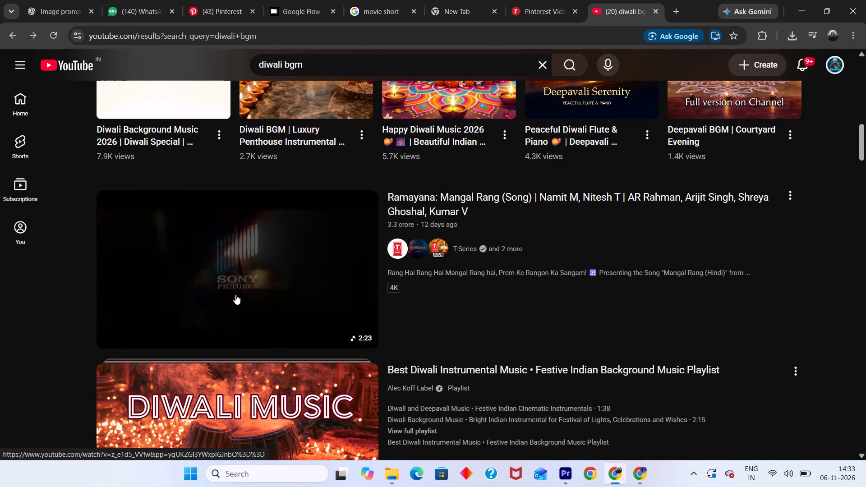
scroll(237, 295, "down", 3)
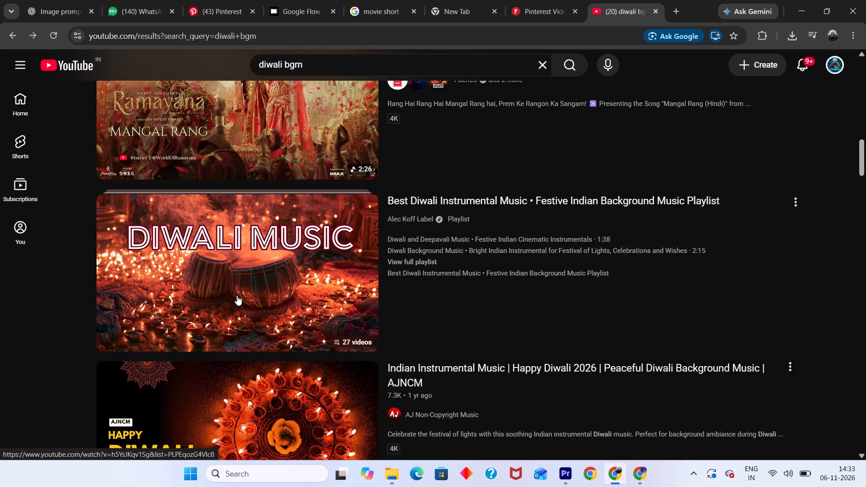
left_click(237, 295)
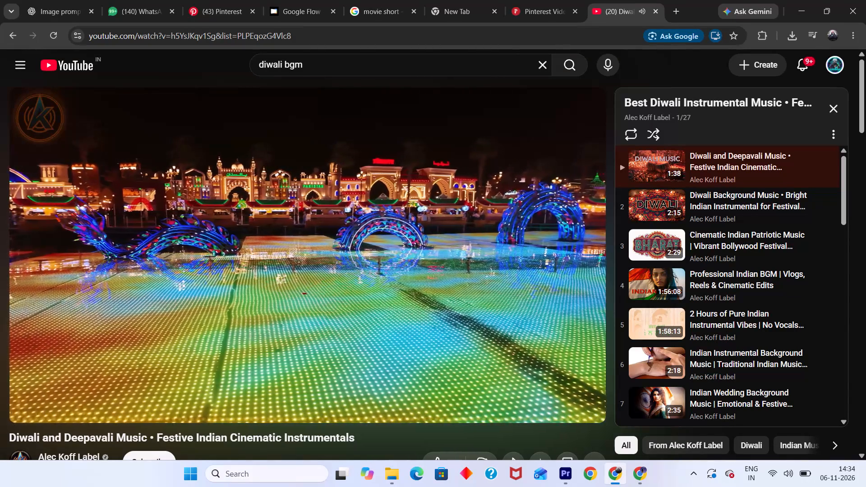
left_click(178, 383)
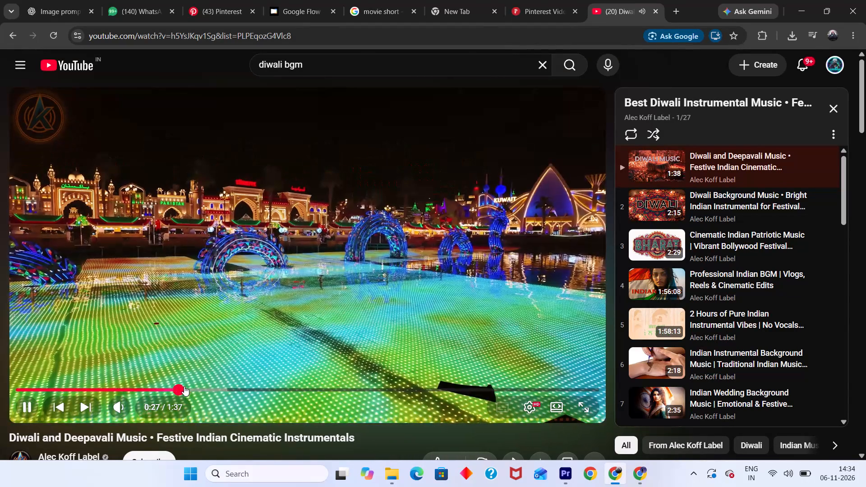
left_click(211, 387)
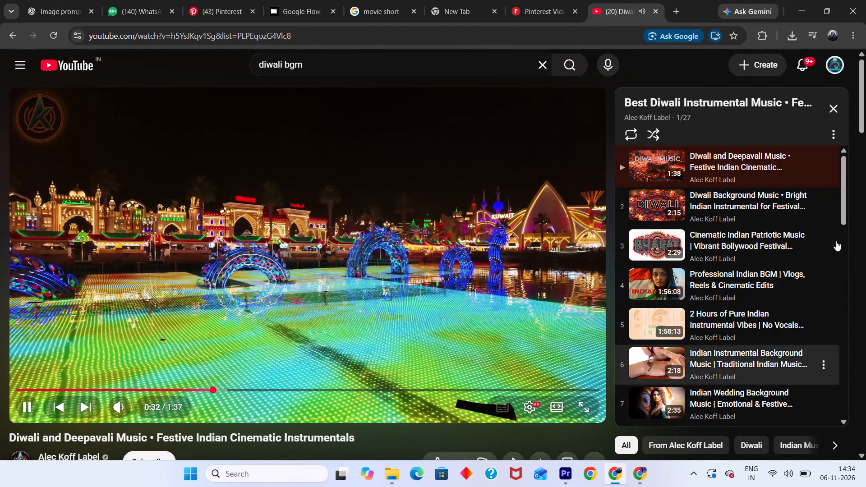
left_click(736, 211)
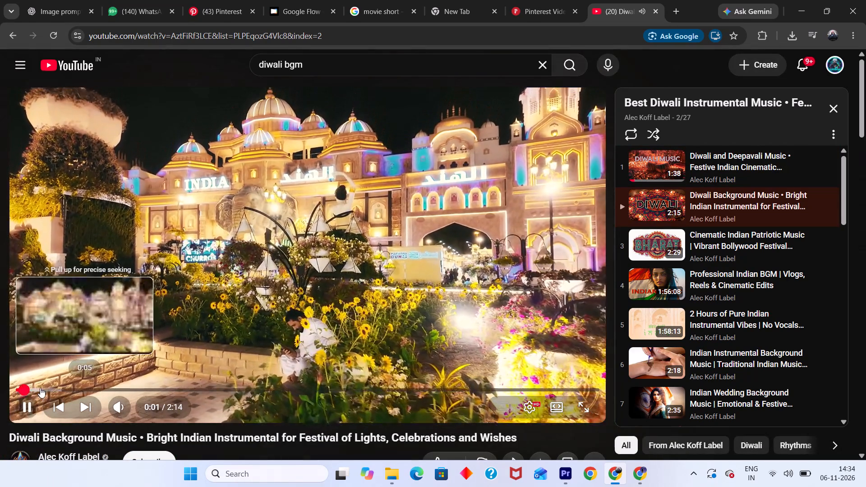
left_click(54, 388)
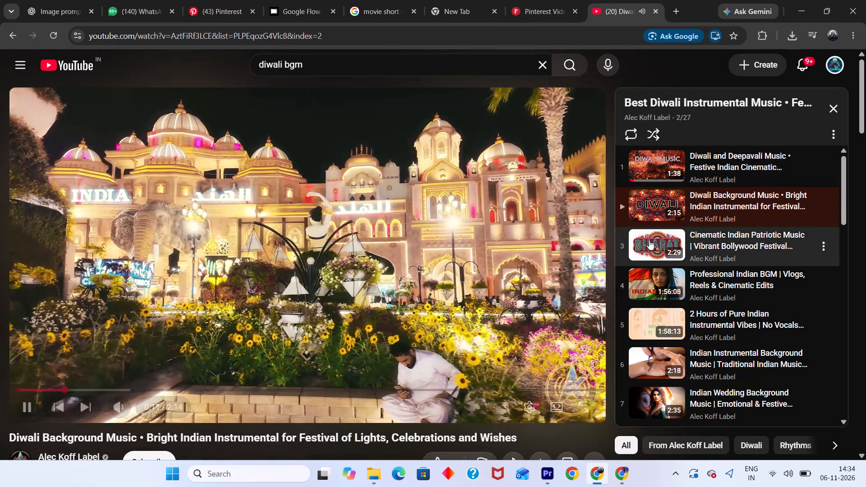
left_click(675, 240)
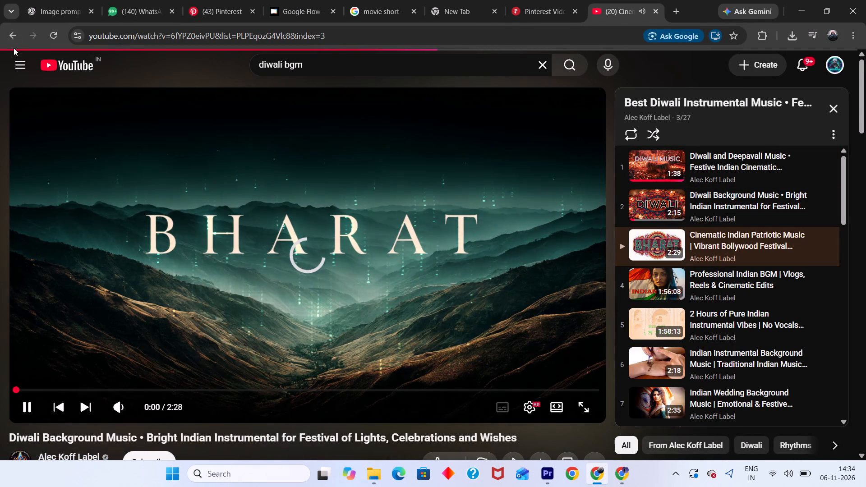
left_click(55, 385)
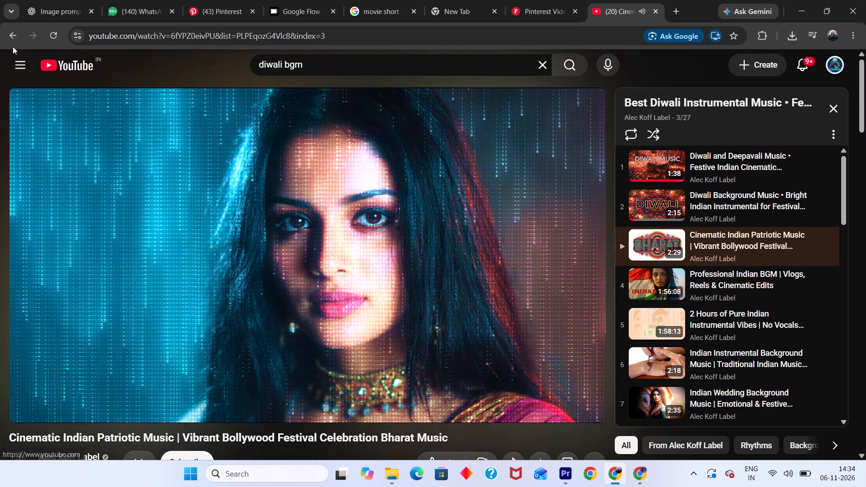
Return to the search results, sample AJNCM's Indian Instrumental Music Happy Diwali 2026 track, and pause it.
left_click(13, 46)
left_click(13, 37)
left_click(13, 37)
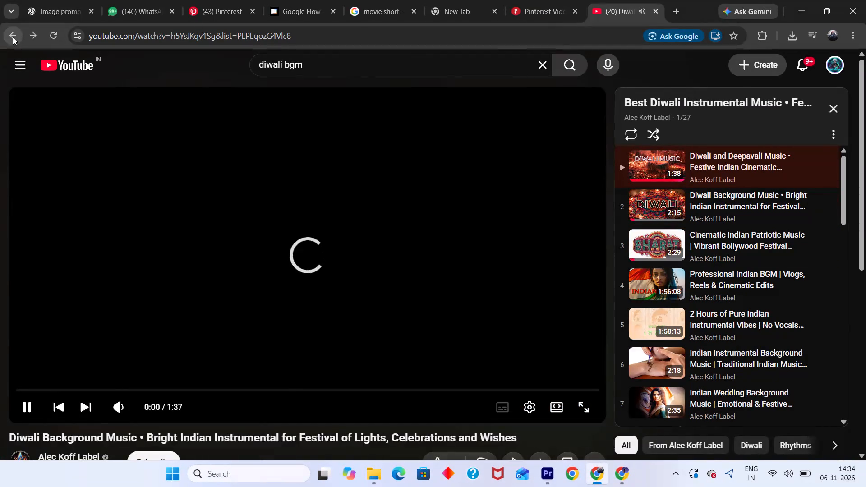
left_click(13, 37)
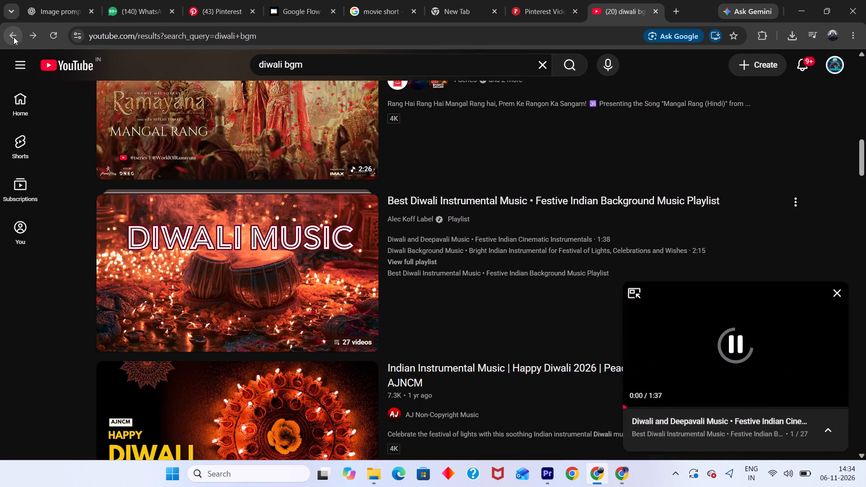
scroll(181, 301, "down", 3)
left_click(240, 314)
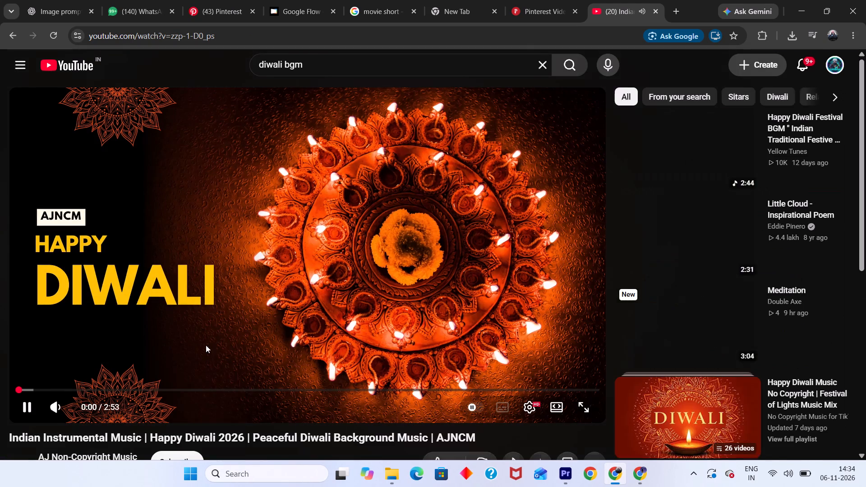
left_click(49, 391)
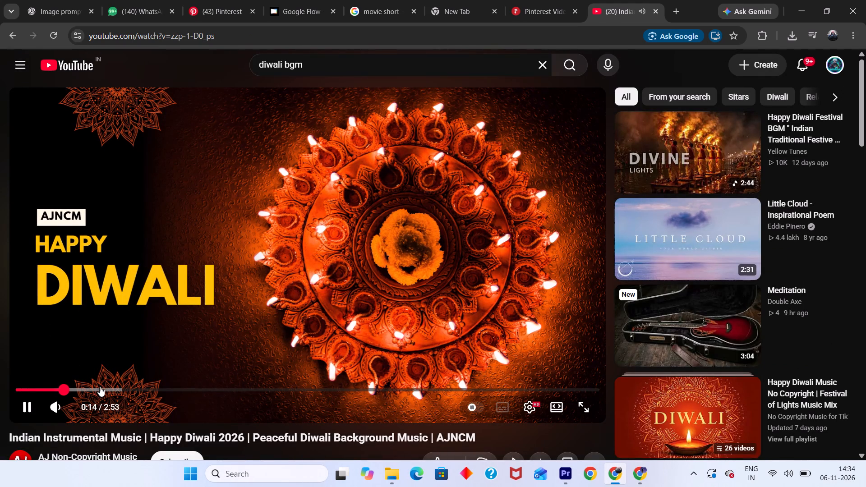
left_click(226, 323)
scroll(479, 438, "down", 3)
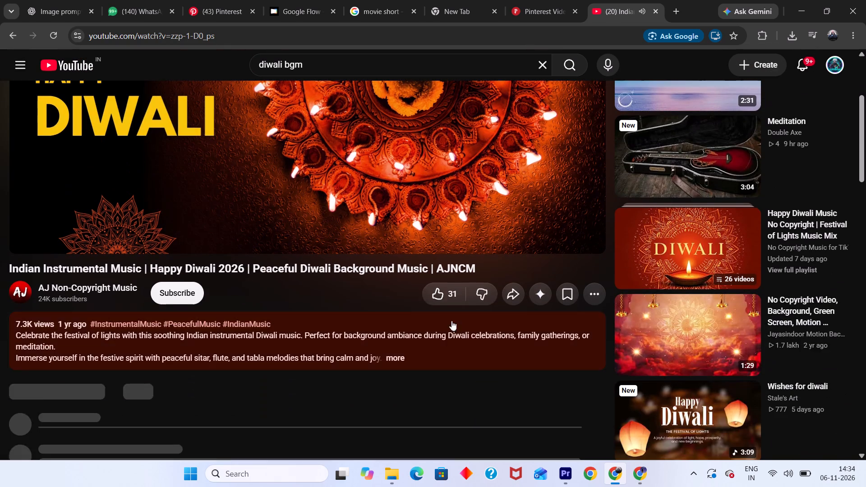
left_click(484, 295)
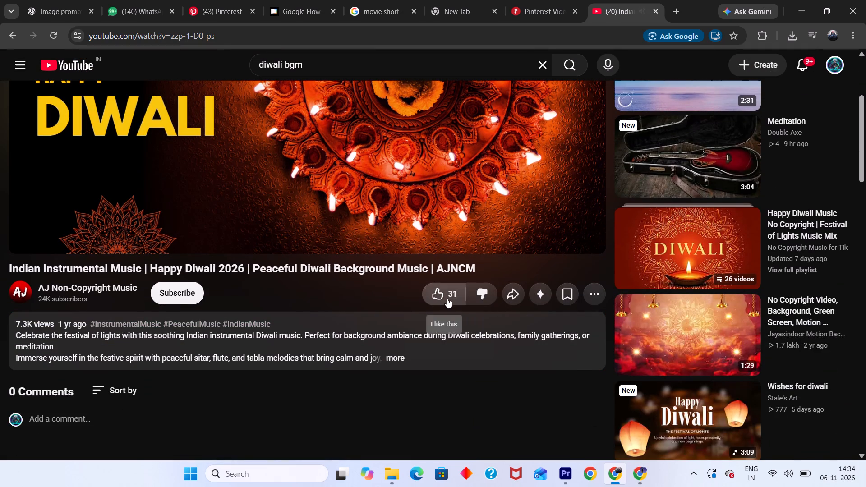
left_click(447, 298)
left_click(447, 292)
Copy the share link of the Happy Diwali 2026 instrumental track.
left_click(507, 294)
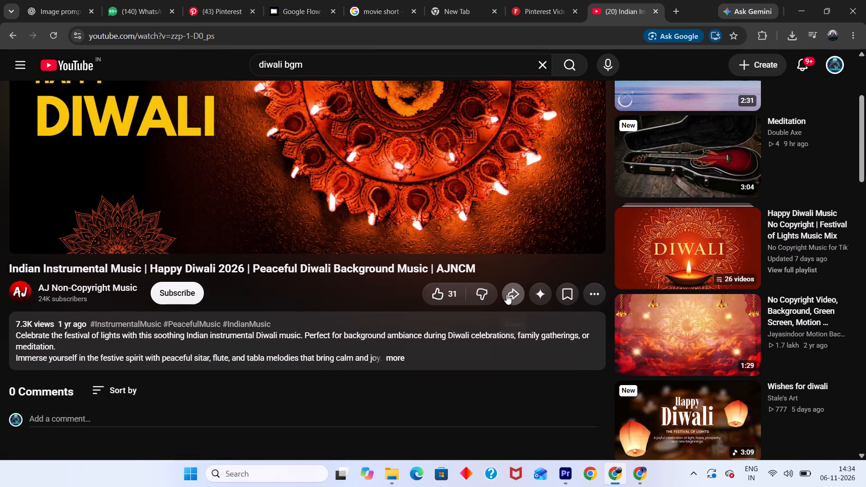
triple_click(525, 313)
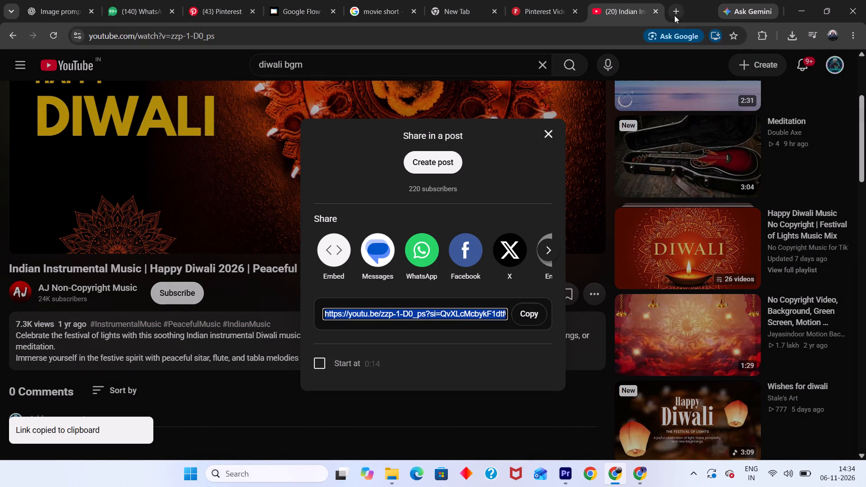
In a new tab, search Google for "yt to mp3" and open the YTMP3 converter site.
left_click(678, 11)
left_click(330, 233)
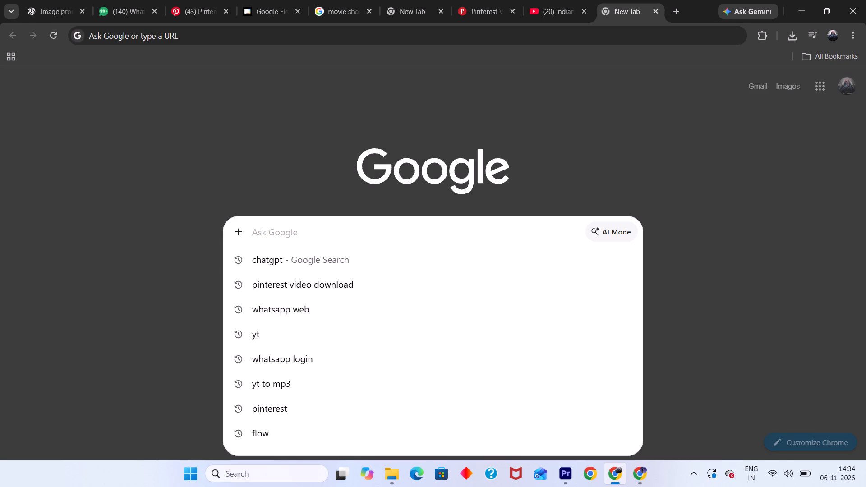
type("ytv")
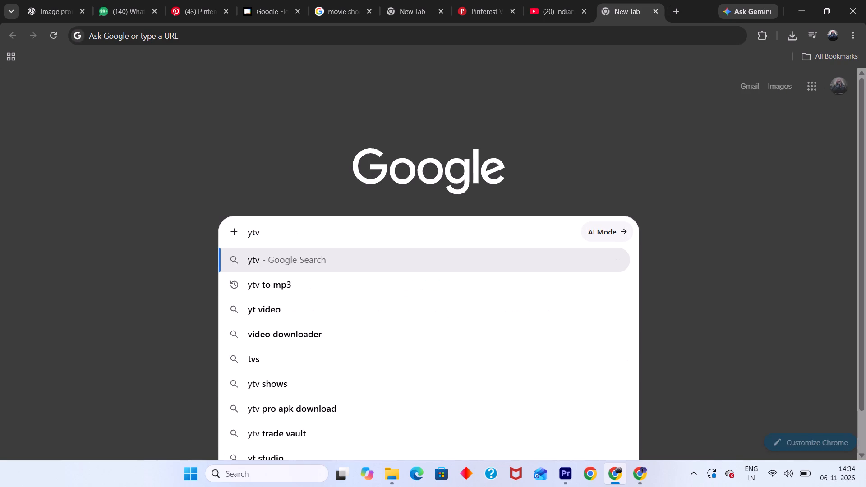
key("BackSpace")
key("space")
type("to mp2")
key("BackSpace")
key("3")
key("Return")
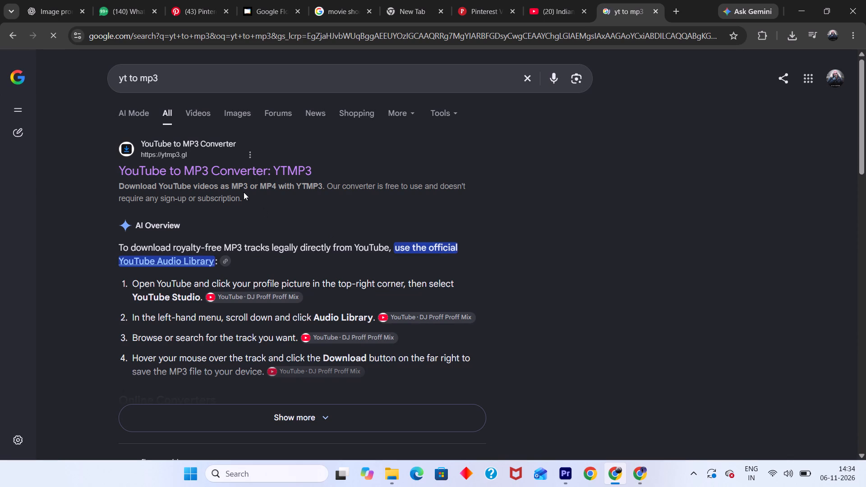
left_click(236, 174)
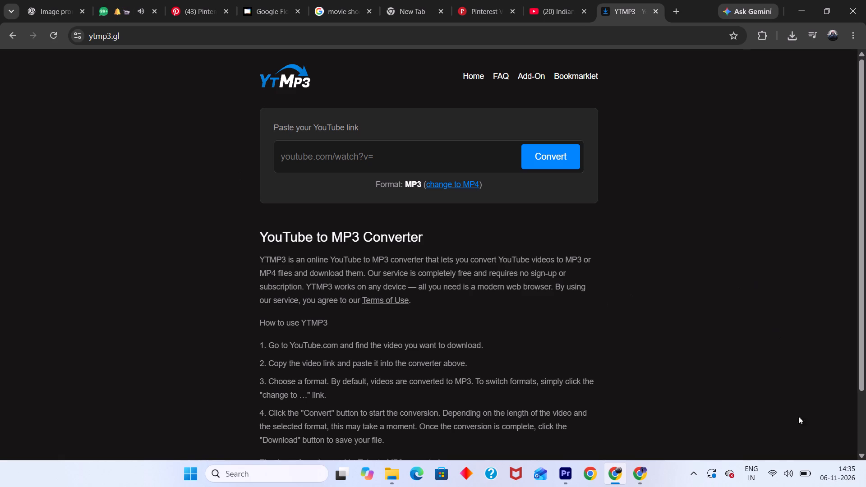
Mute the system sound.
left_click(788, 471)
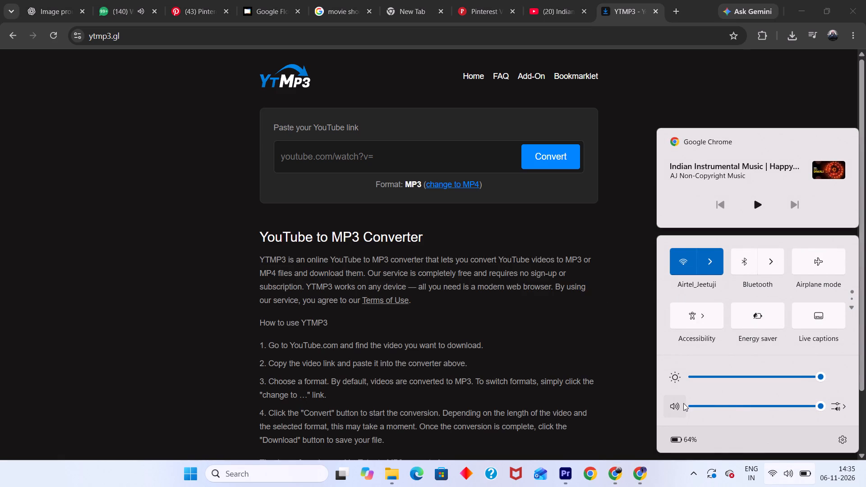
left_click(677, 406)
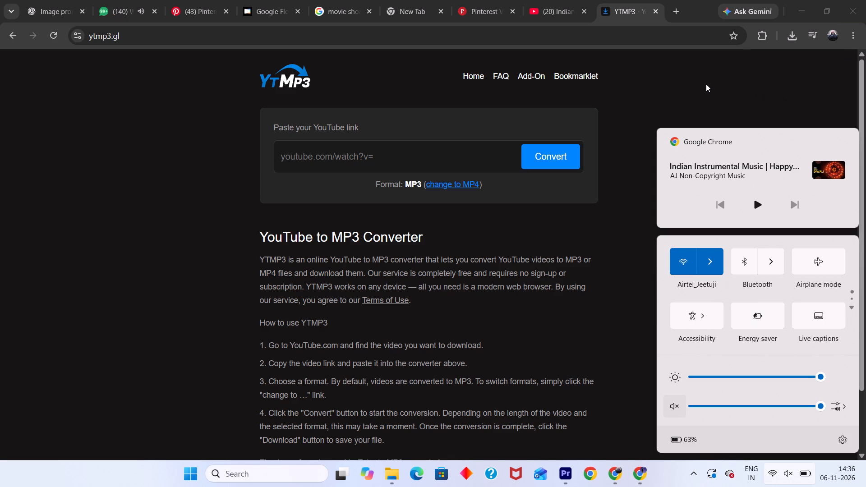
Submit the copied track link to the YTMP3 converter for conversion to MP3.
left_click(430, 147)
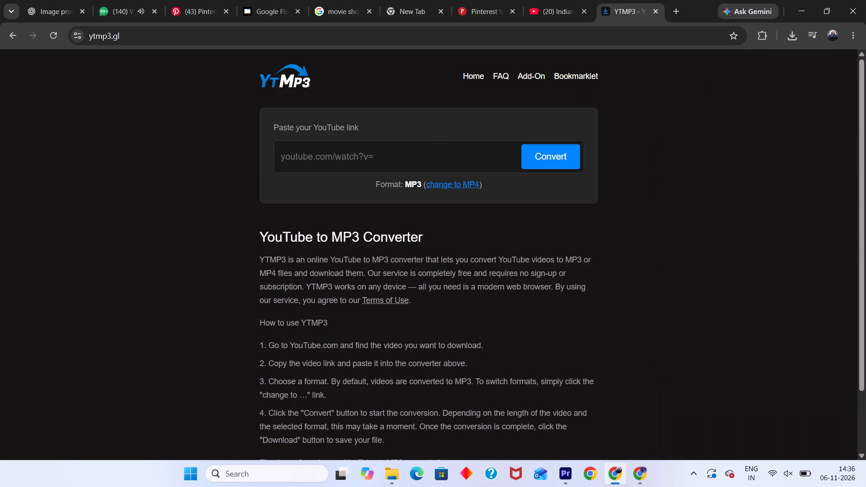
key("ctrl+v")
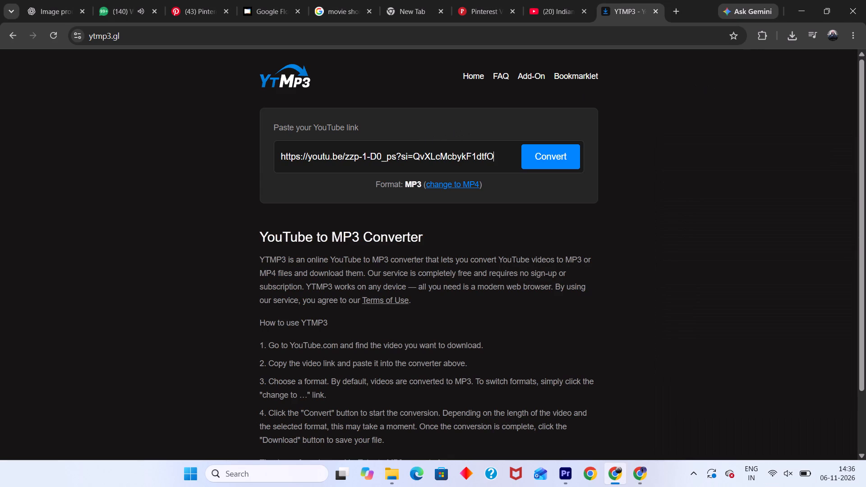
key("Return")
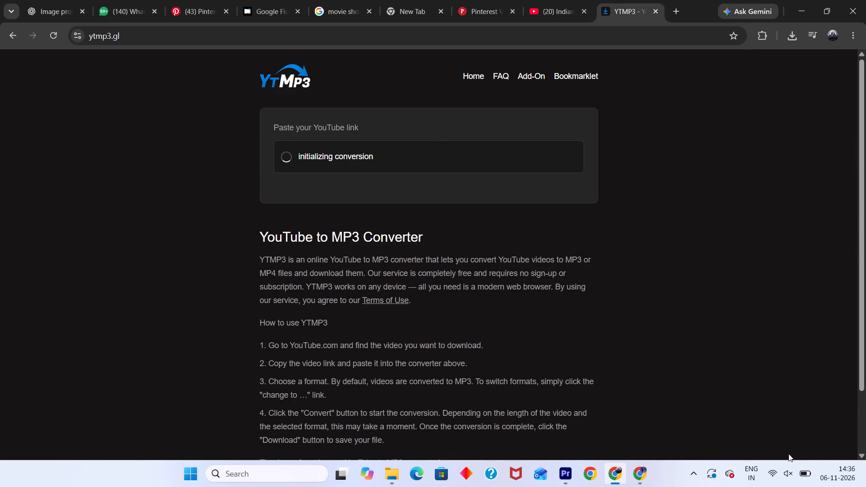
Unmute the system sound.
left_click(788, 475)
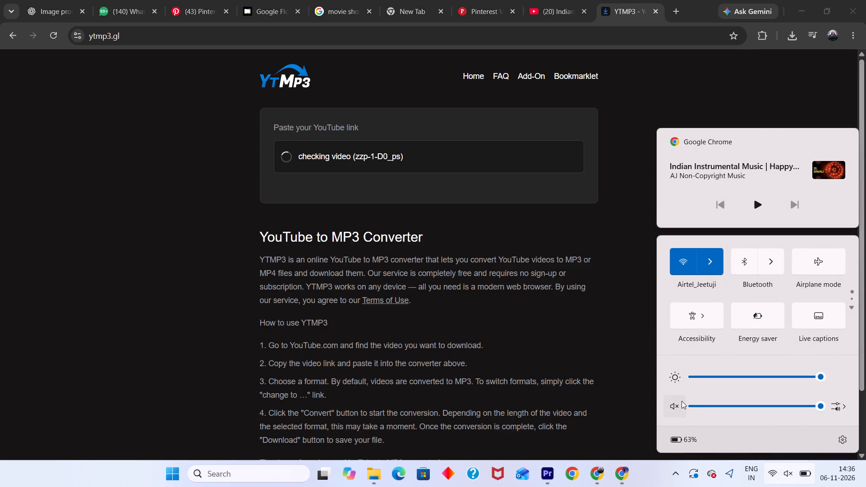
left_click(682, 401)
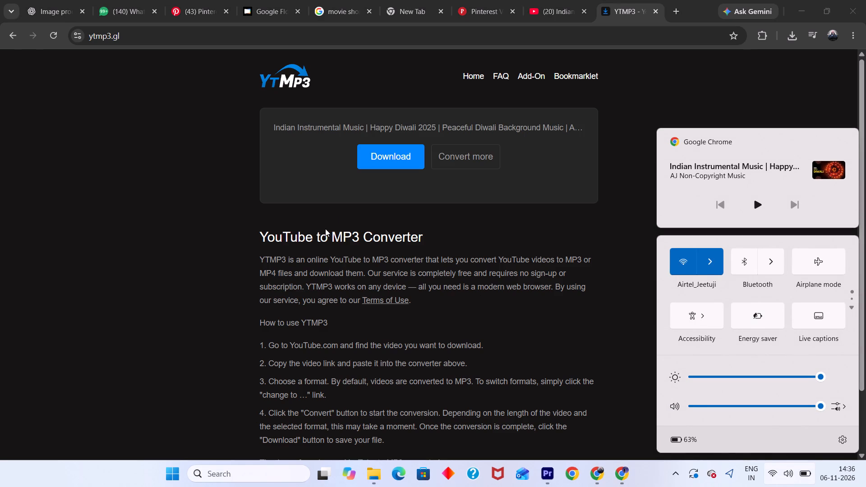
left_click(385, 160)
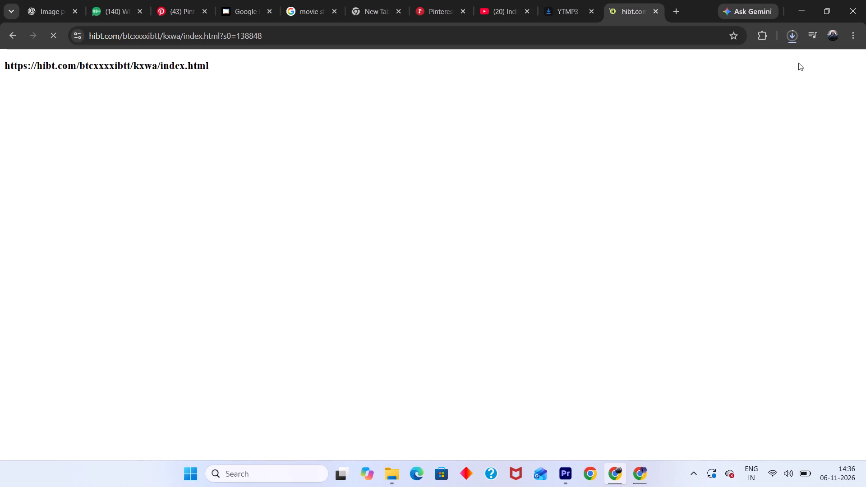
left_click(793, 38)
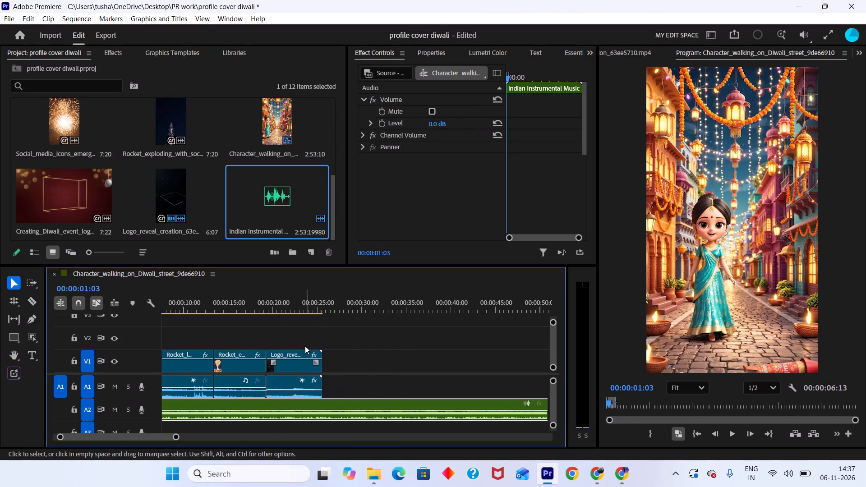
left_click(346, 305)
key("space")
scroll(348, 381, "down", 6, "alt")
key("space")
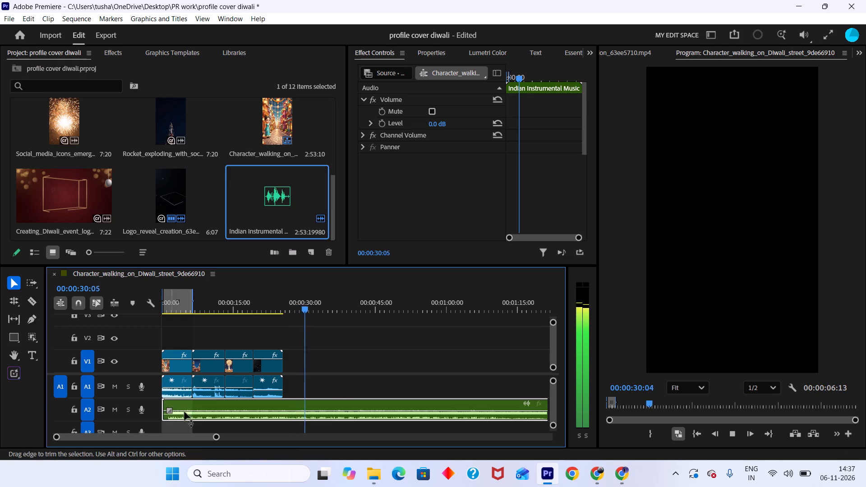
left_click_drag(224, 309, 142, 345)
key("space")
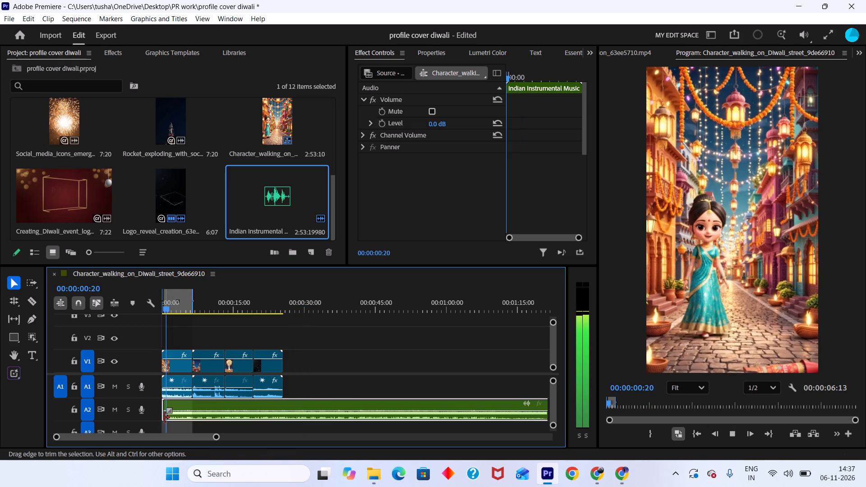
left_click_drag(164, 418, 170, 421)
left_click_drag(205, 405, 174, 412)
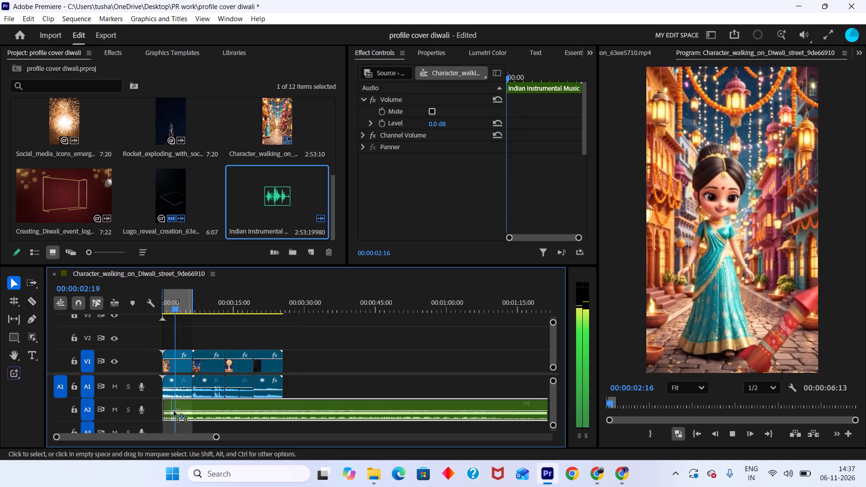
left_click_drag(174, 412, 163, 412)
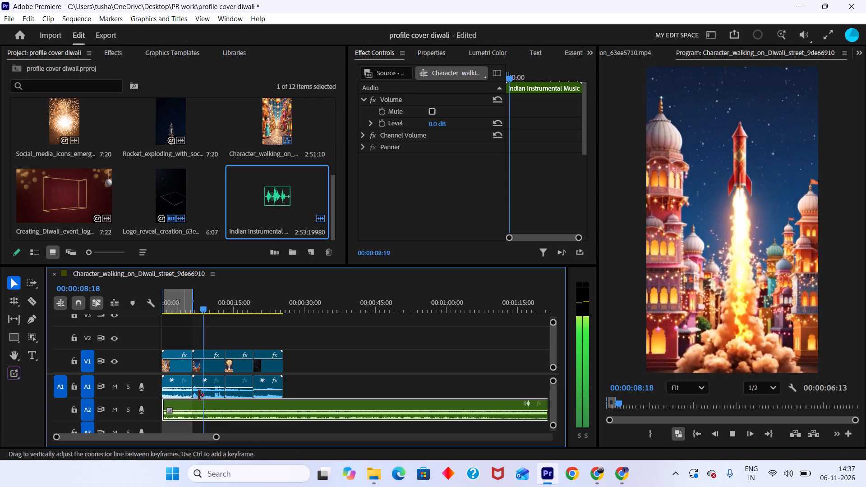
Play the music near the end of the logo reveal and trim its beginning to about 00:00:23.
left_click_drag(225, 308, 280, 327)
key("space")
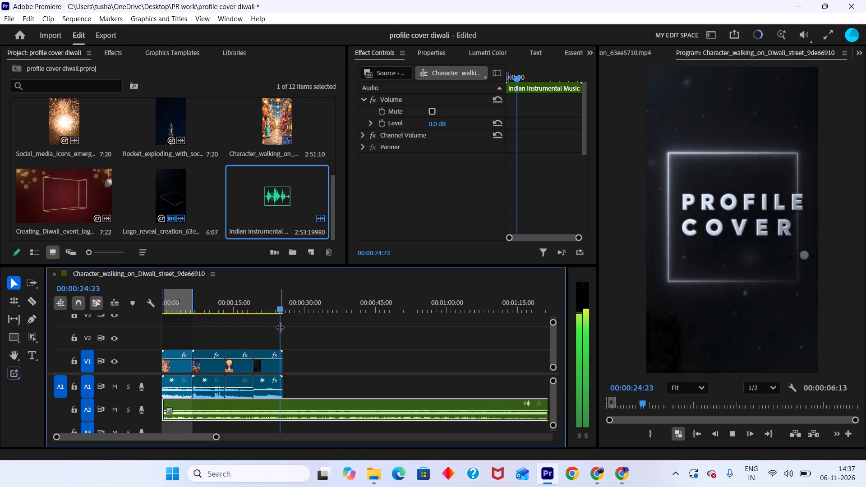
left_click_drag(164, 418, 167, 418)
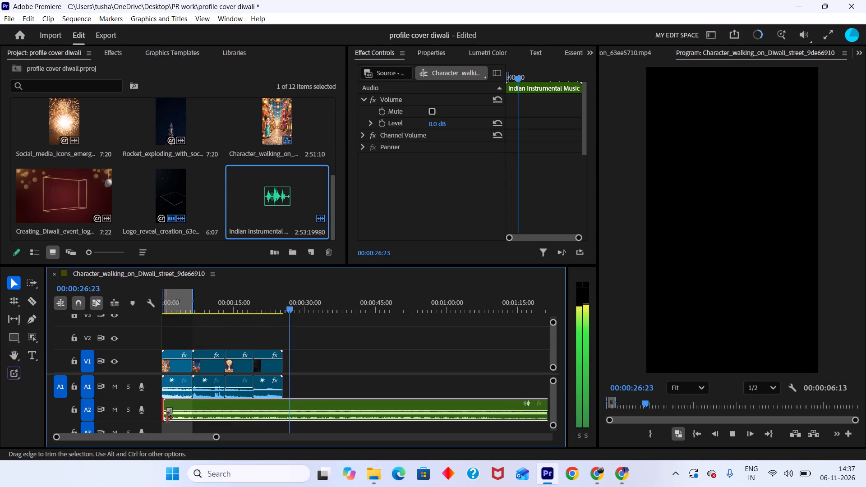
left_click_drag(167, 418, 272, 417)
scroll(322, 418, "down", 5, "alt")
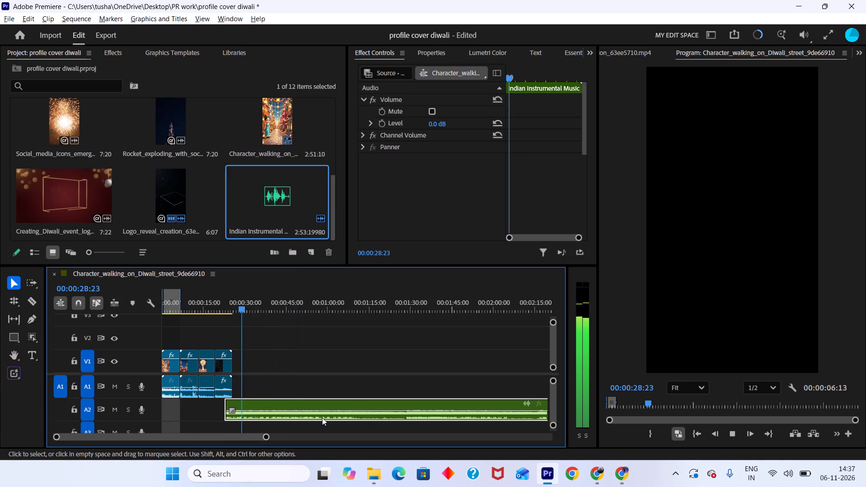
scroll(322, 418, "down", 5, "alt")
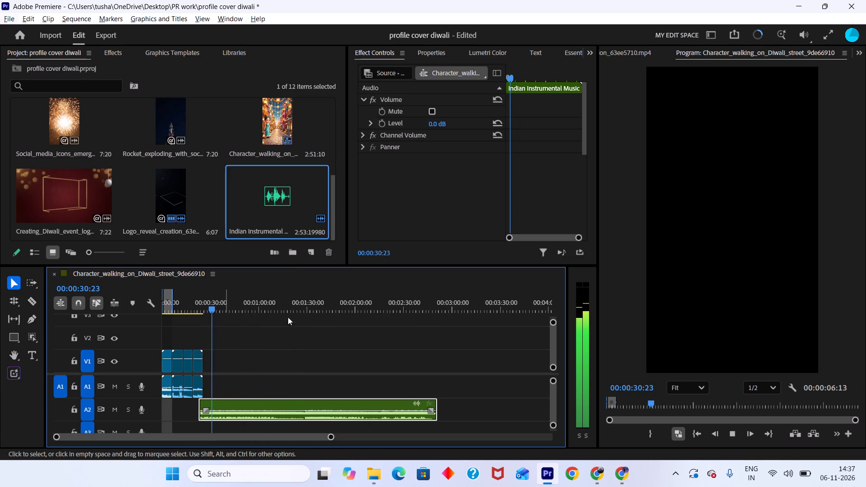
Audition the music around 00:01:27 and trim its beginning to about 00:01:28, leaving a clip about 1:23 long.
left_click_drag(286, 302, 302, 314)
key("space")
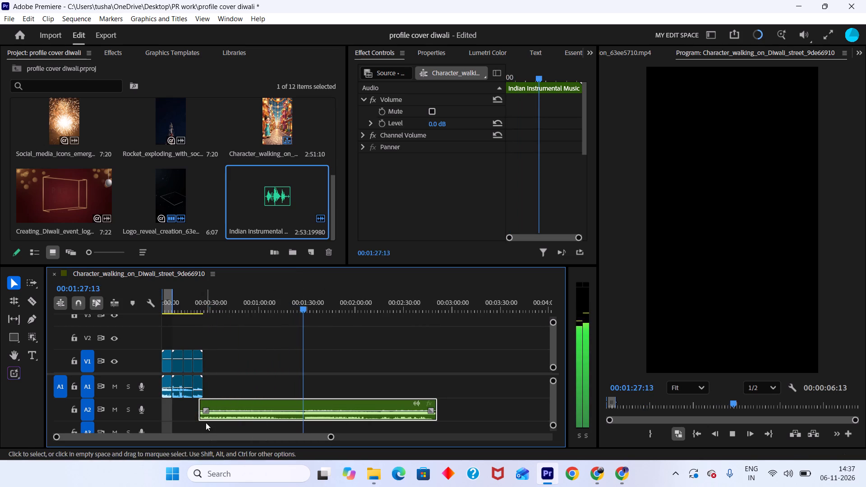
left_click_drag(203, 419, 292, 418)
scroll(332, 425, "up", 8, "alt")
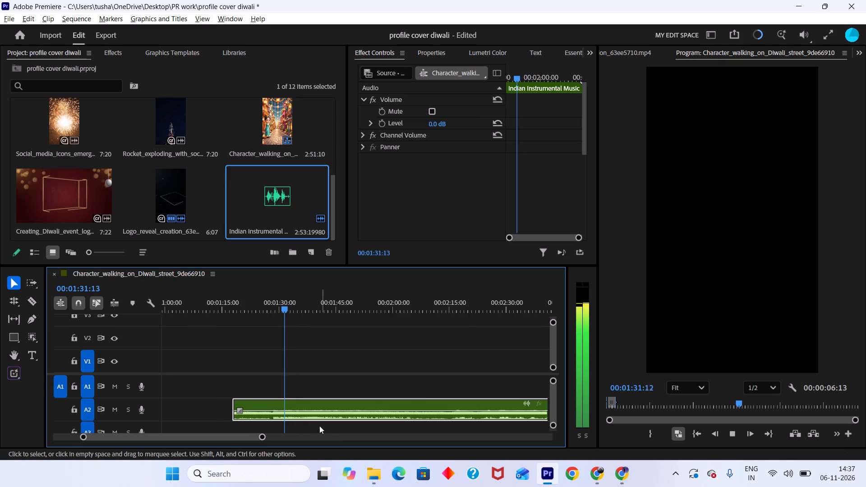
scroll(305, 423, "up", 5, "alt")
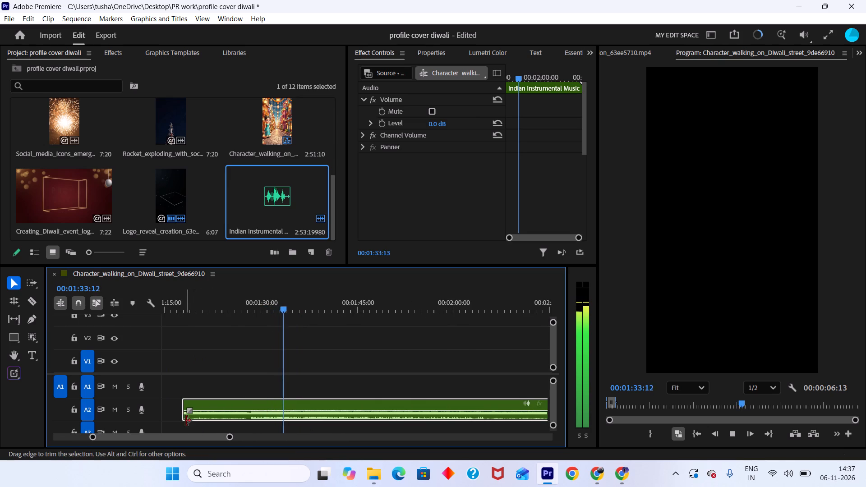
left_click_drag(185, 420, 250, 422)
key("space")
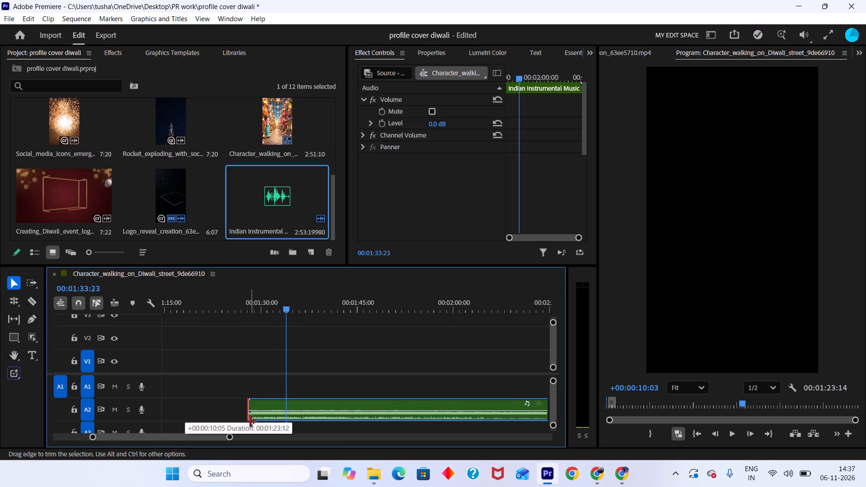
left_click_drag(250, 422, 252, 423)
Move the trimmed music clip on track A2 back to the start of the sequence.
scroll(314, 423, "down", 14, "alt")
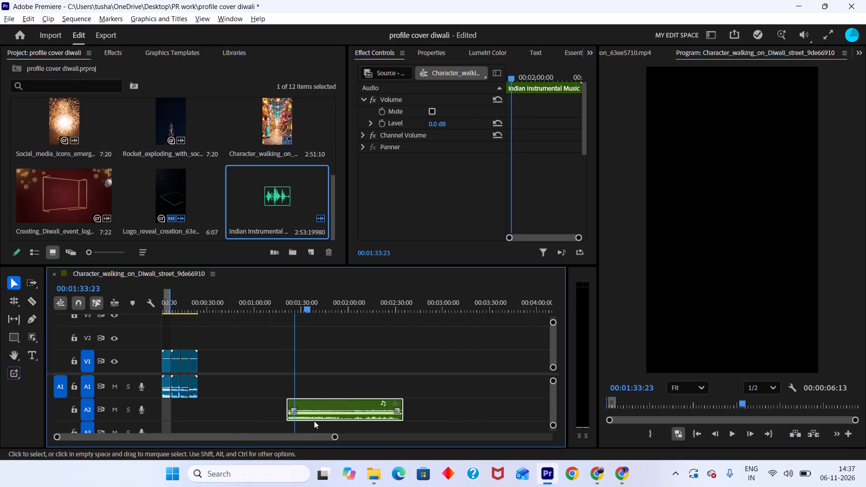
scroll(314, 421, "down", 3, "alt")
left_click_drag(293, 406, 147, 409)
key("space")
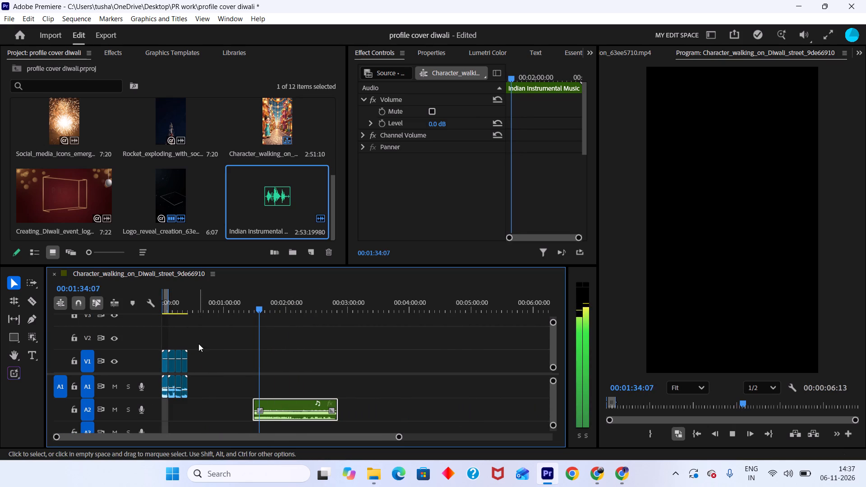
key("space")
left_click_drag(290, 403, 176, 405)
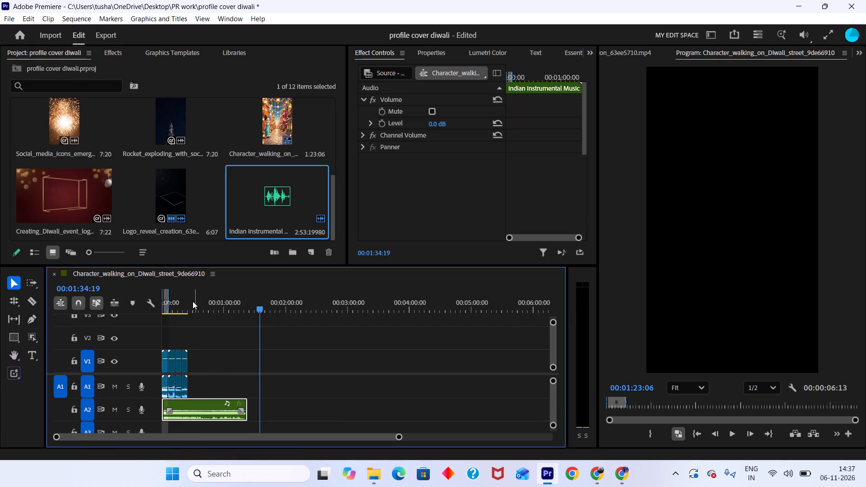
Play from the sequence start and trim the music's end to match the last video clip at 00:00:25:15.
left_click_drag(192, 302, 125, 318)
key("space")
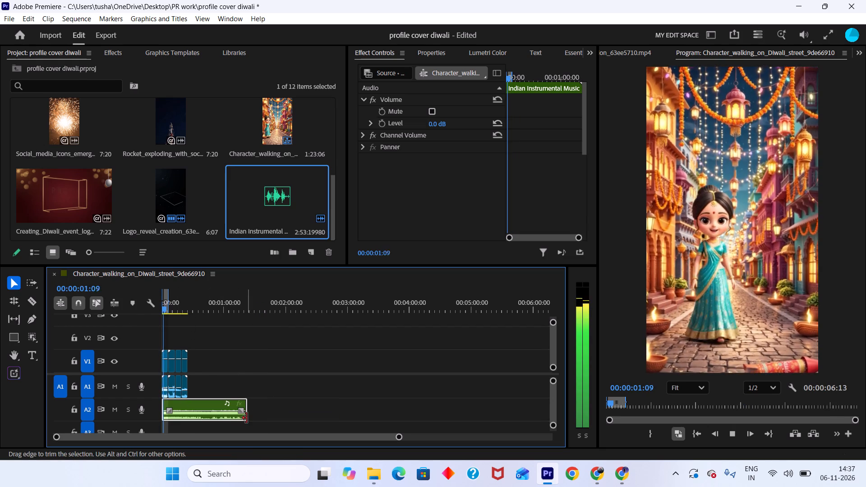
left_click_drag(246, 418, 189, 408)
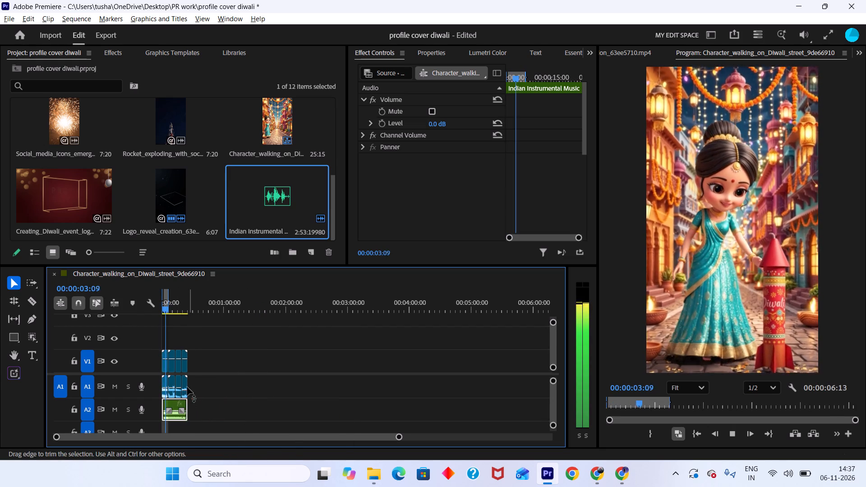
Add an audio fade-out at the end of the music clip on track A2.
scroll(187, 385, "up", 12, "alt")
scroll(225, 404, "up", 6, "alt")
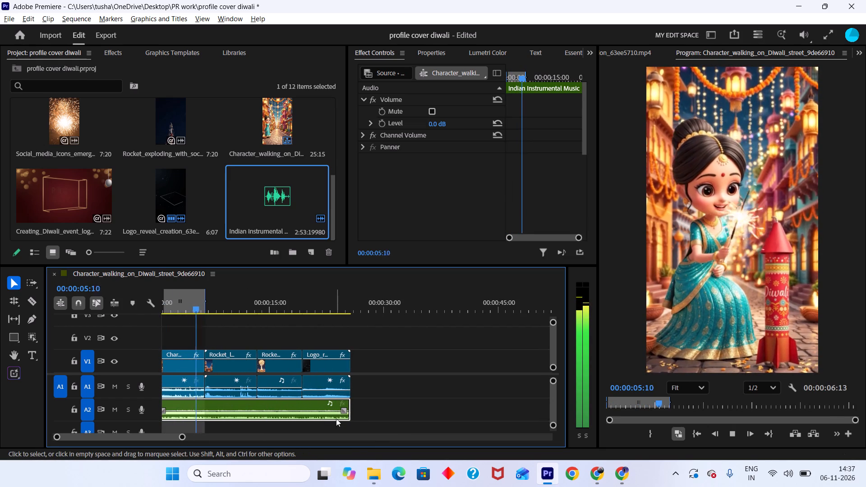
left_click(345, 411)
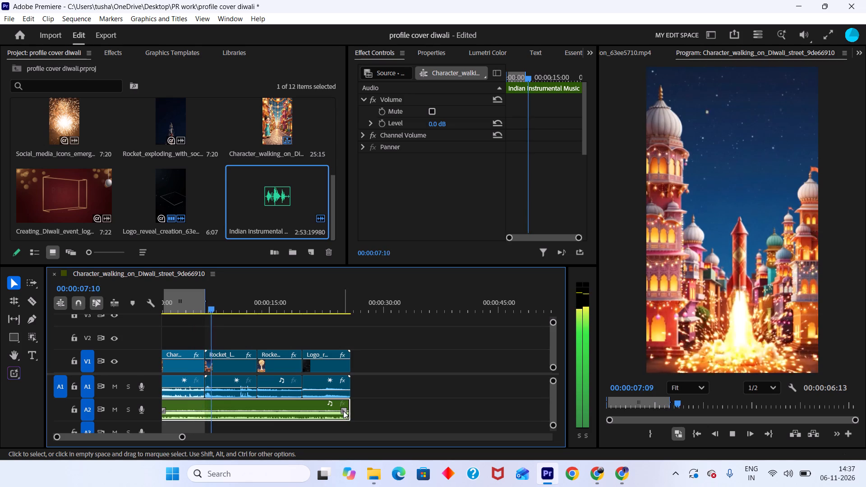
Enlarge track V1 and add a fade-out at the end of the logo reveal video clip.
left_click(146, 366)
scroll(146, 366, "up", 3, "alt")
left_click(345, 345)
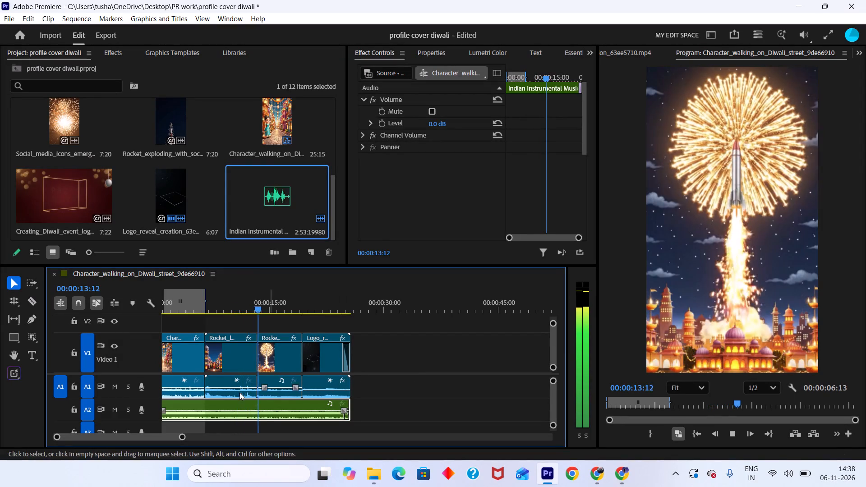
Enlarge track A1 and add a fade-out at the end of the logo reveal clip's audio.
left_click(154, 387)
scroll(154, 387, "up", 2, "alt")
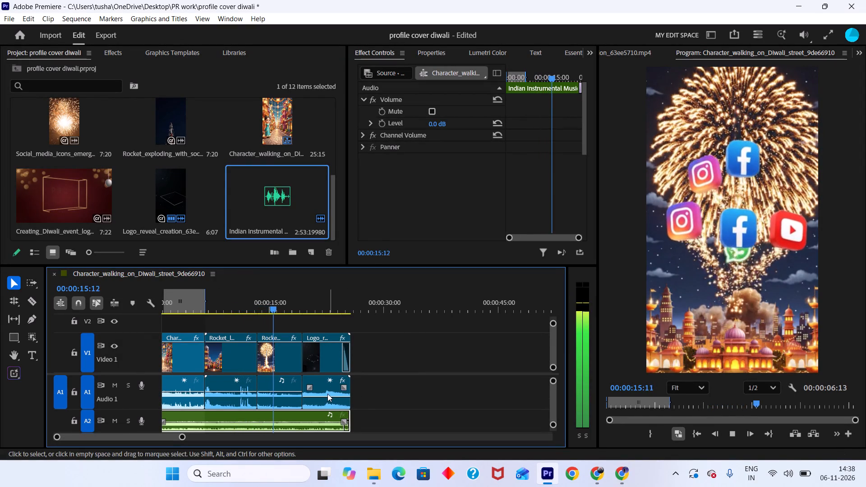
left_click(342, 389)
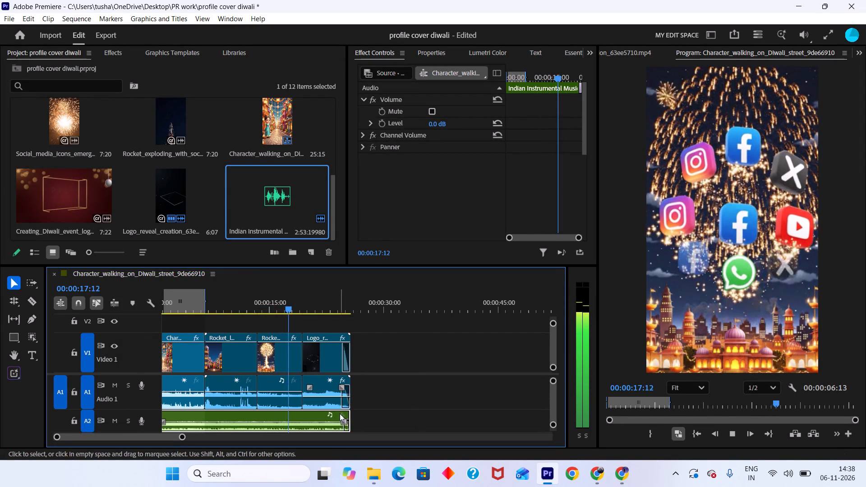
Lengthen the music clip's closing fade on track A2 to about 1.5 seconds.
left_click_drag(344, 423, 339, 423)
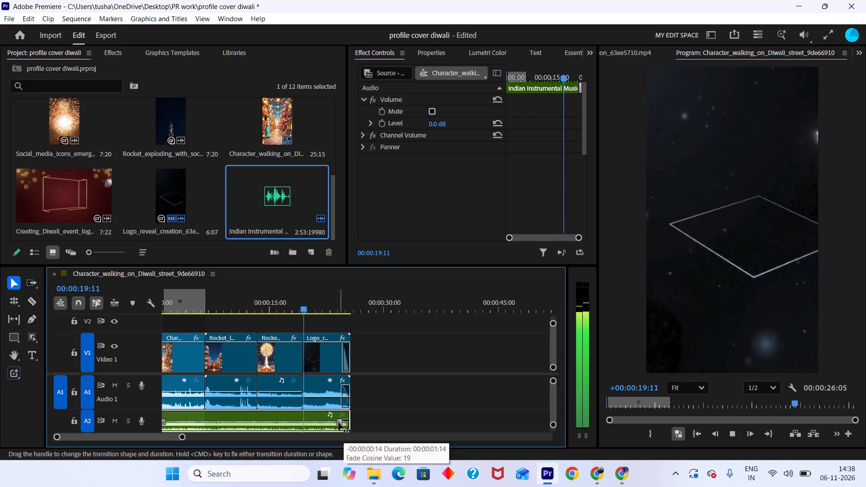
left_click_drag(339, 423, 337, 423)
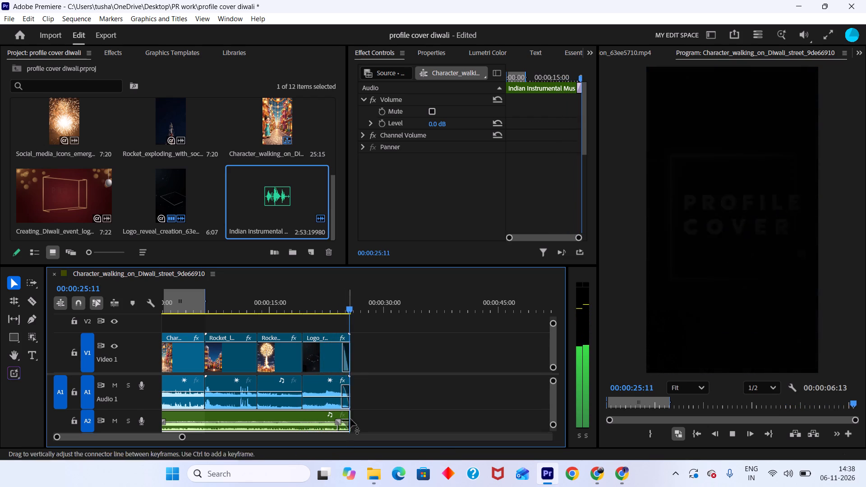
Save the project.
key("ctrl+s")
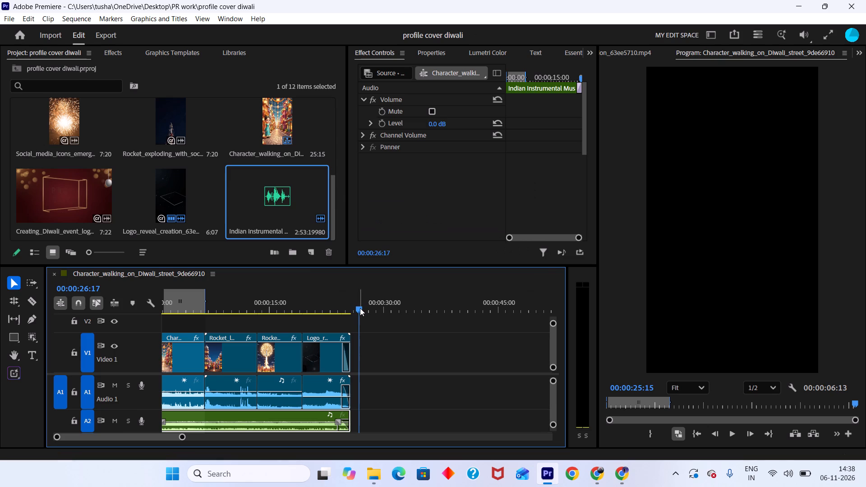
Extend the sequence's out point to the end of the last clip and return the playhead to the start.
left_click_drag(207, 307, 347, 365)
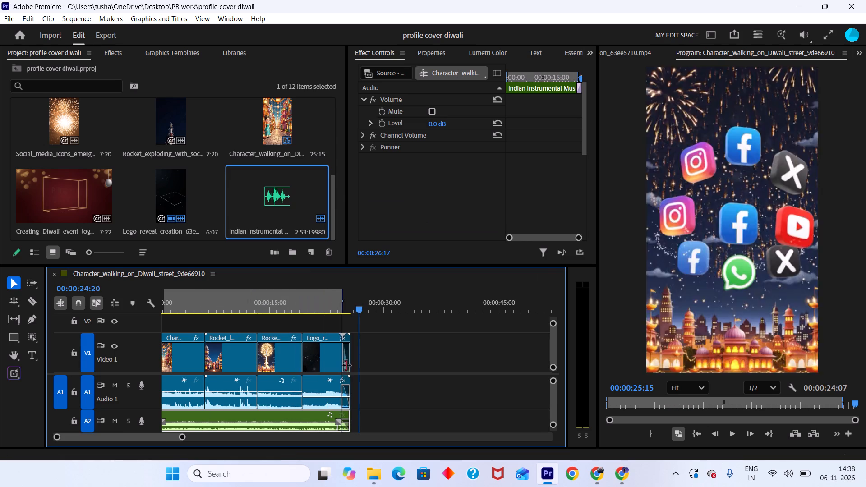
left_click_drag(347, 365, 350, 371)
left_click_drag(310, 306, 0, 339)
Create a new adjustment layer in the project bin.
left_click(219, 234)
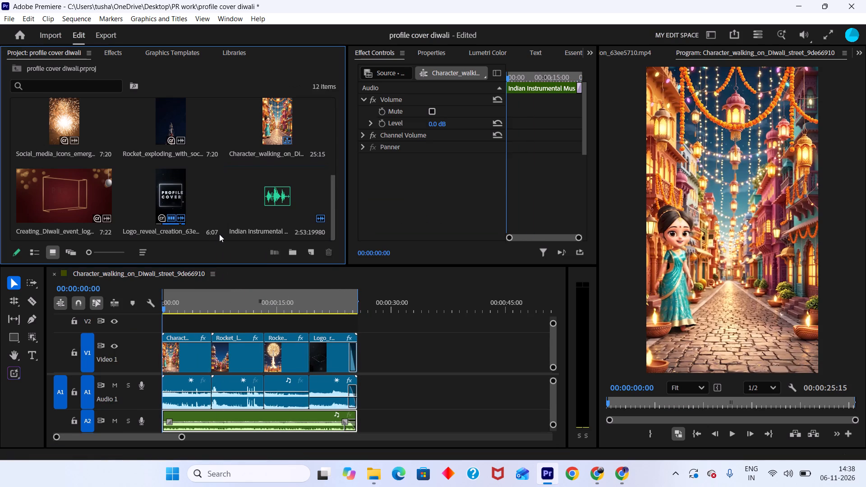
right_click(220, 234)
left_click(197, 234)
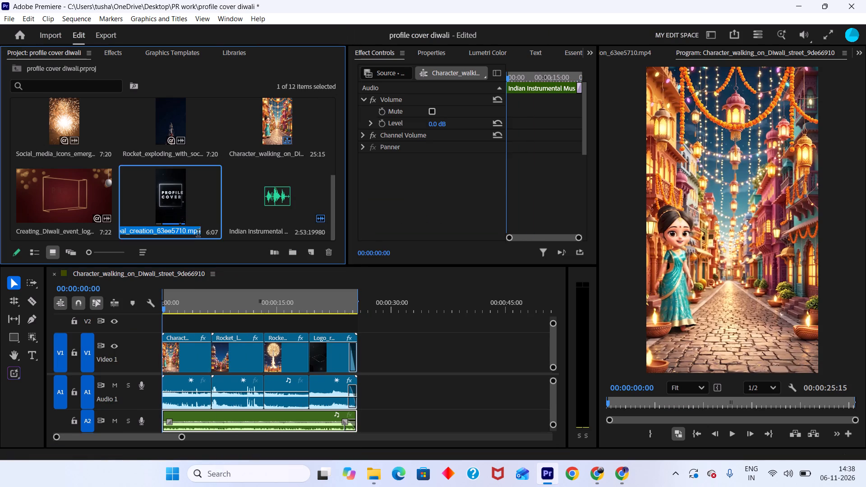
key("grave")
left_click(208, 215)
key("grave")
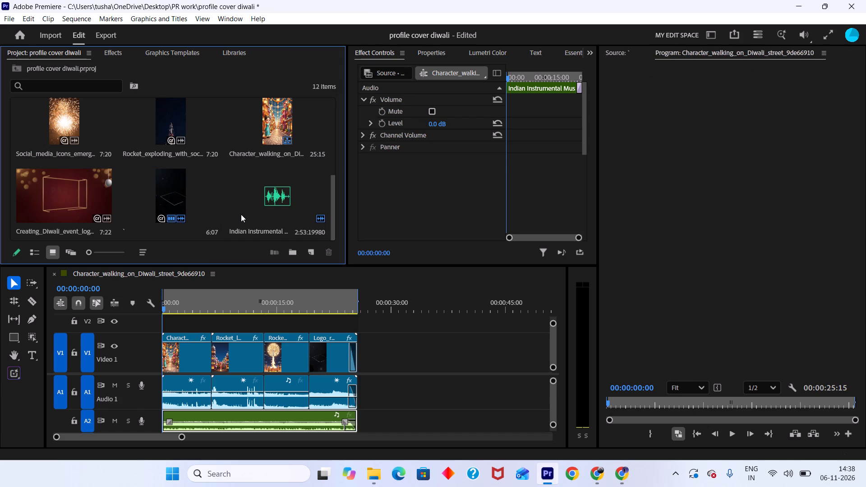
left_click(408, 280)
right_click(408, 280)
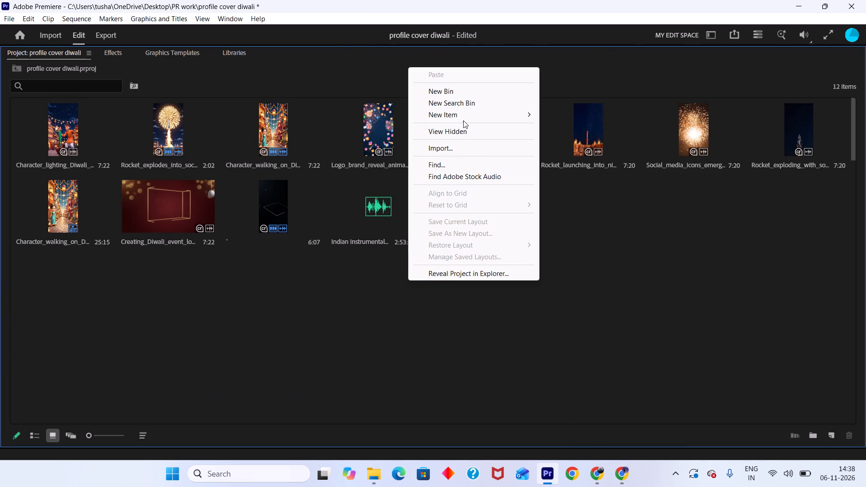
left_click(576, 150)
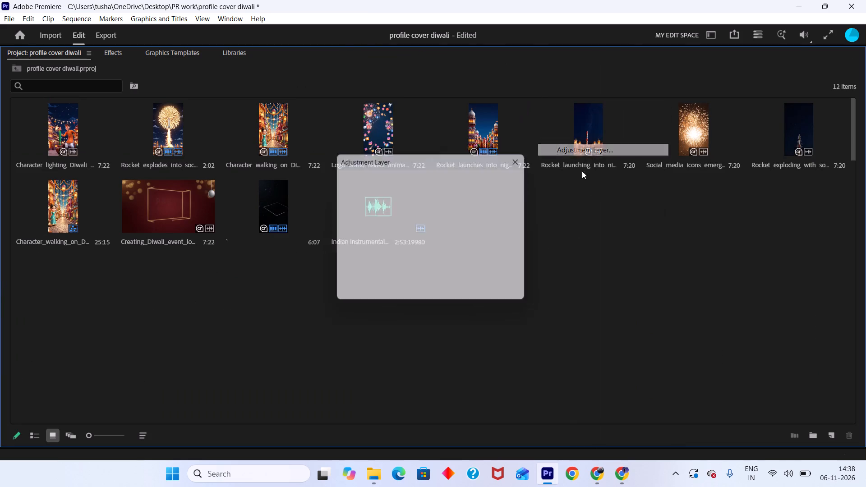
left_click(470, 287)
key("grave")
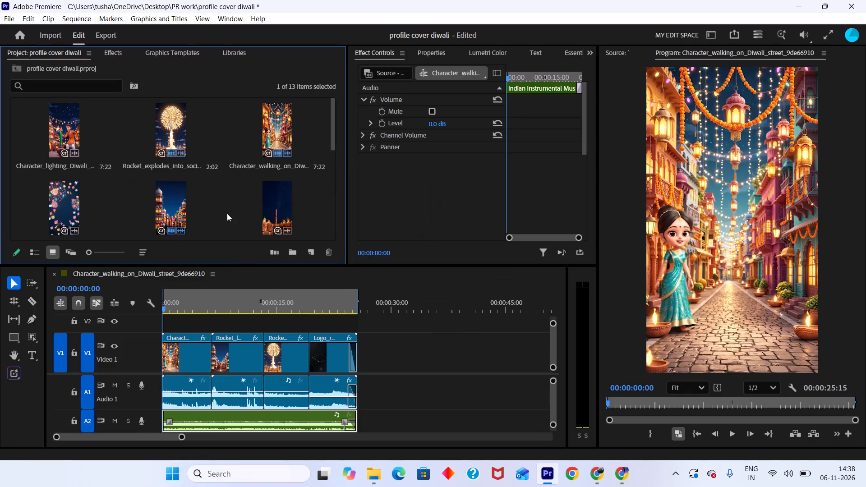
Place the adjustment layer on track V2 from the sequence start and extend it to the end of the logo reveal clip.
scroll(227, 209, "down", 9)
left_click_drag(83, 220, 421, 371)
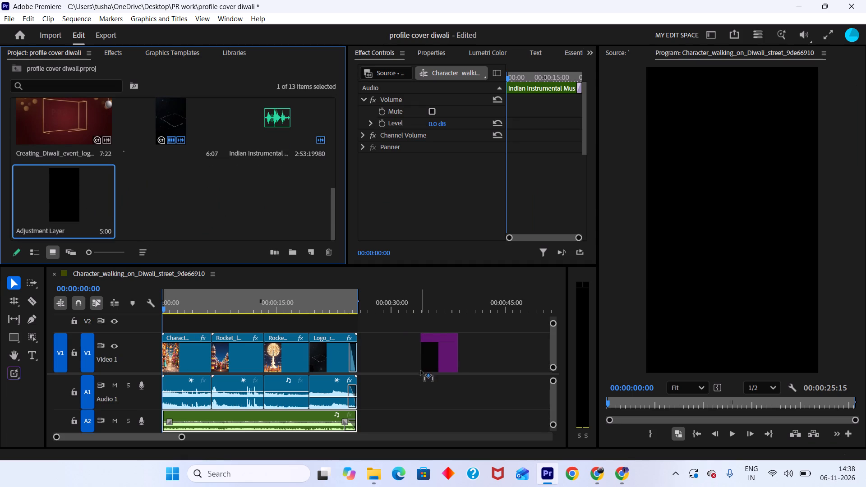
left_click_drag(421, 371, 158, 322)
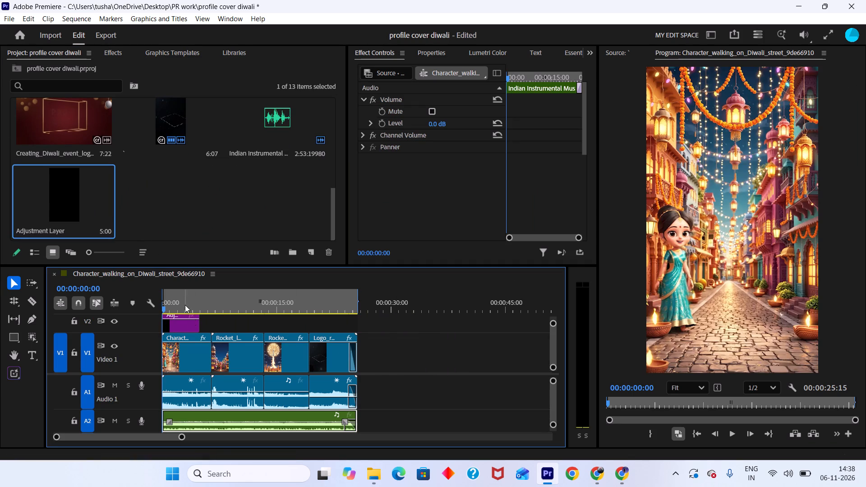
left_click_drag(187, 303, 181, 303)
left_click(181, 322)
left_click_drag(200, 328, 210, 330)
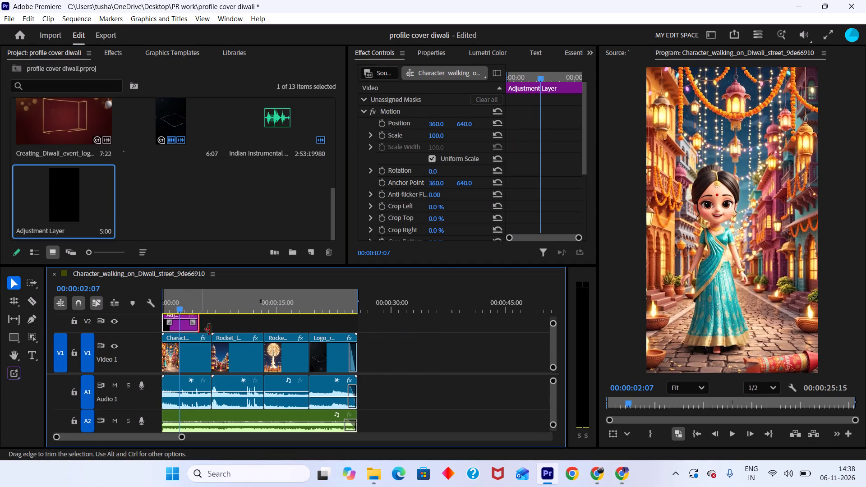
left_click_drag(210, 330, 357, 333)
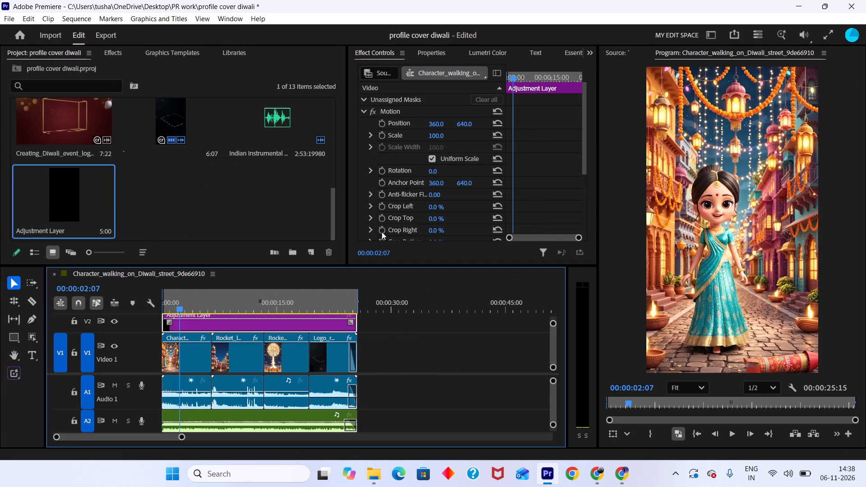
Apply a Lumetri correction to the adjustment layer with exposure 0.1 and contrast 20.
left_click(491, 53)
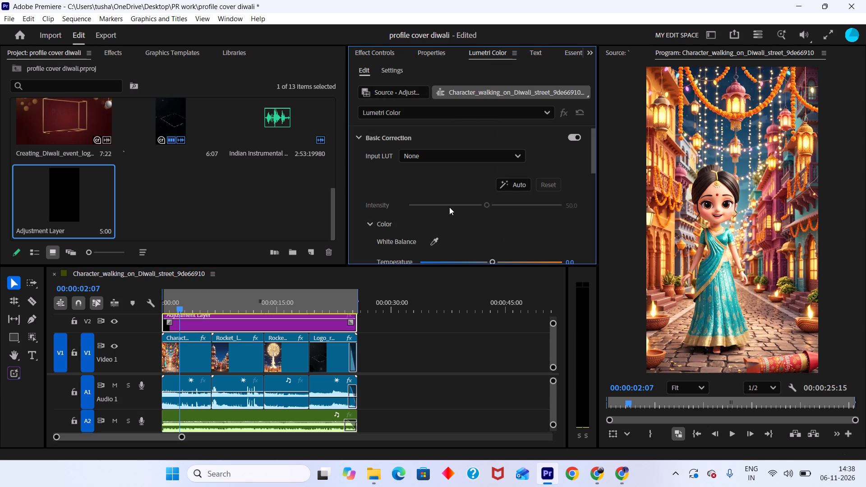
scroll(505, 216, "down", 10)
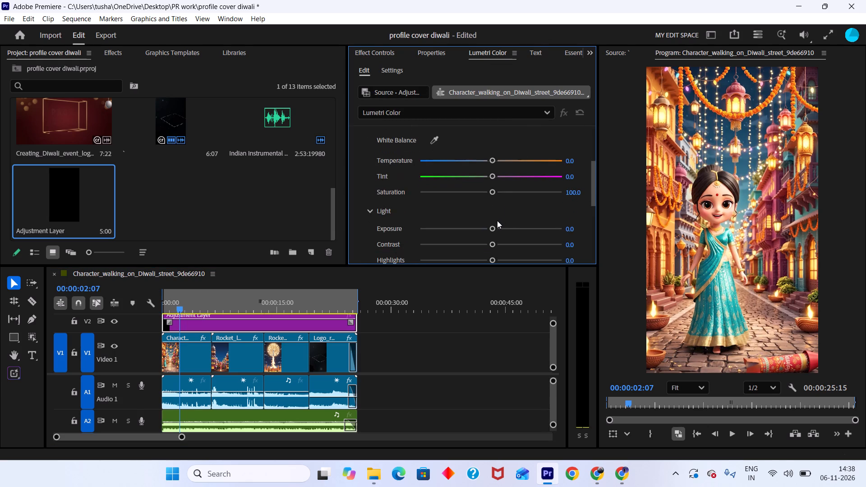
left_click(494, 221)
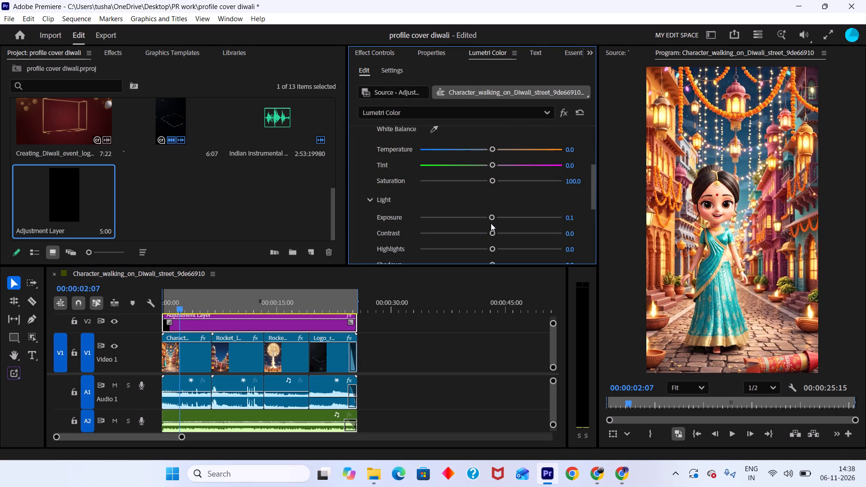
left_click_drag(490, 234, 501, 237)
left_click(574, 234)
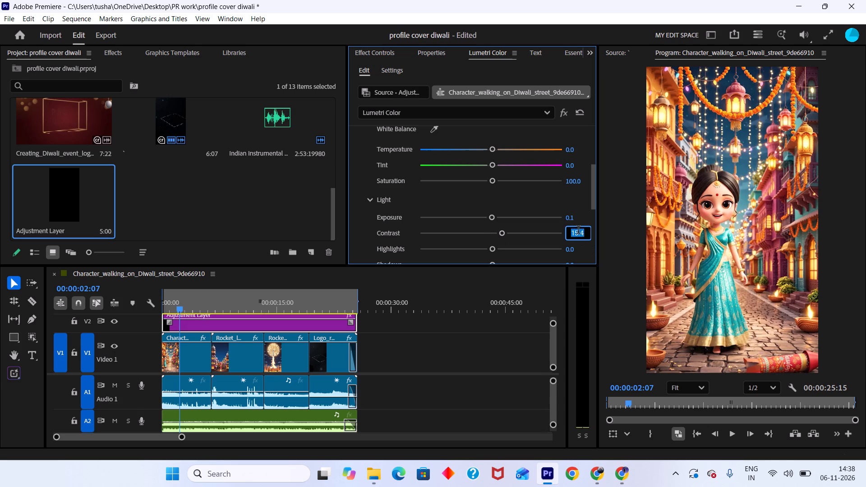
type("20")
key("Return")
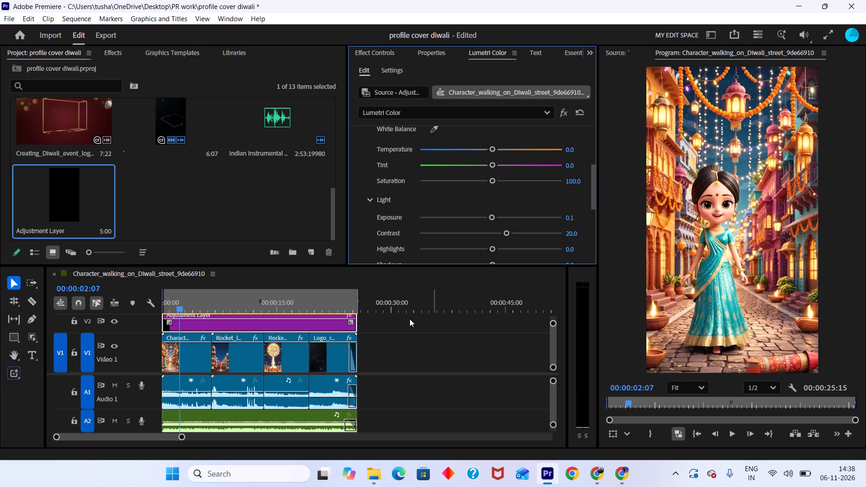
Set the Lumetri contrast to about 13 and saturation to about 120 on the rocket explosion clip with the social media icons.
left_click_drag(203, 304, 225, 316)
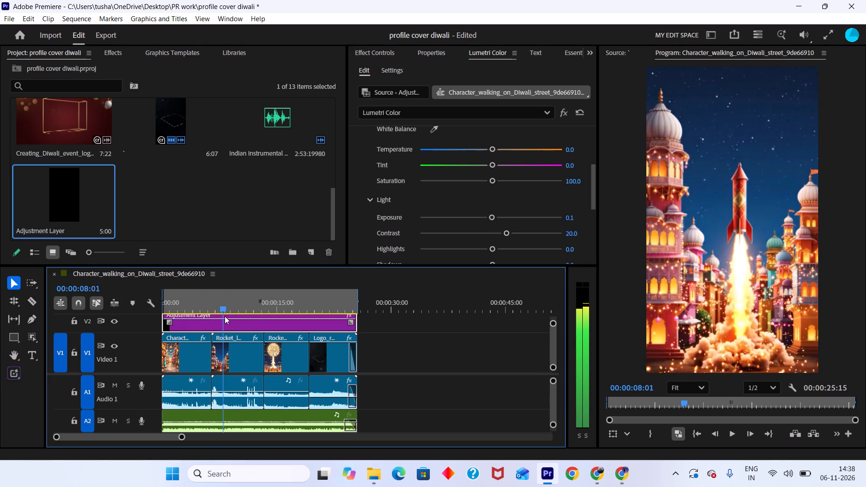
left_click_drag(225, 316, 261, 346)
left_click_drag(251, 305, 256, 305)
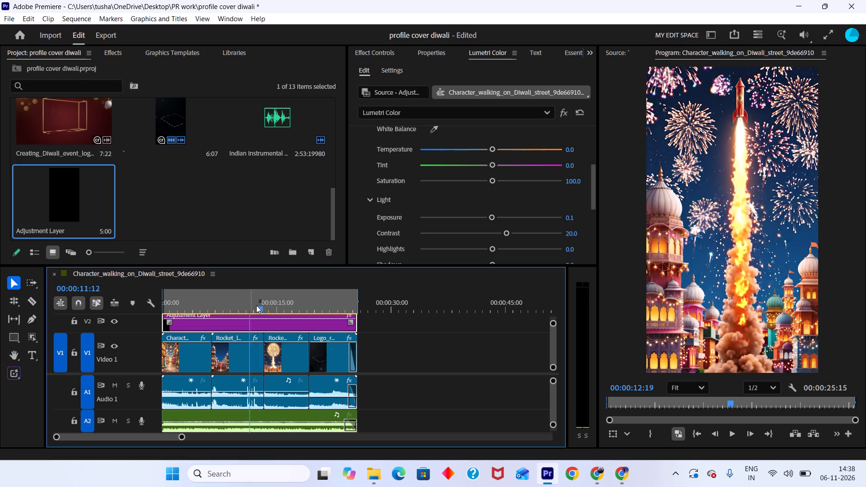
left_click_drag(256, 305, 282, 308)
key("space")
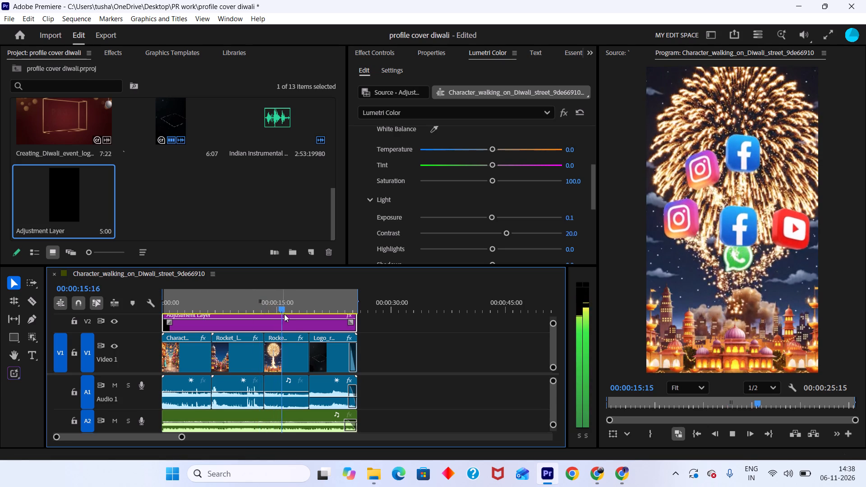
key("space")
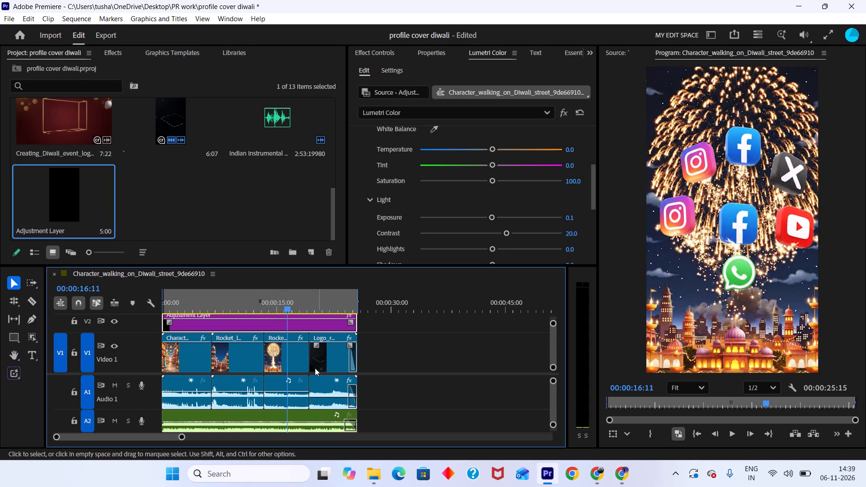
left_click(301, 360)
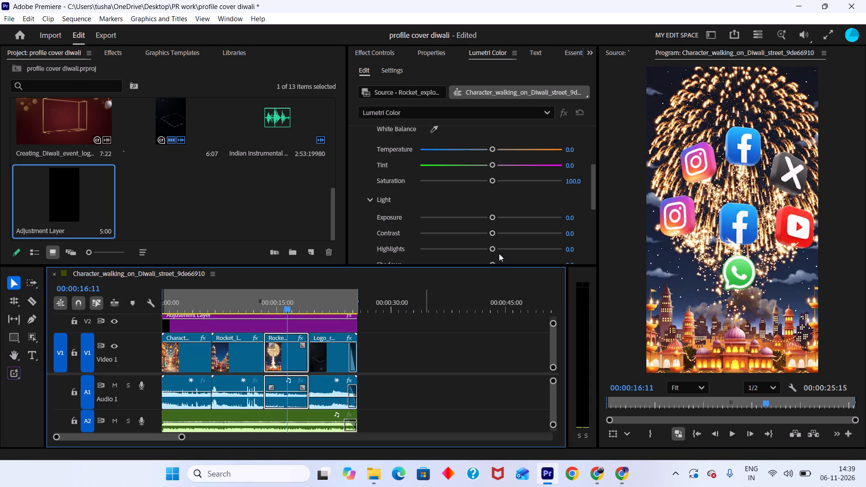
left_click_drag(493, 234, 501, 248)
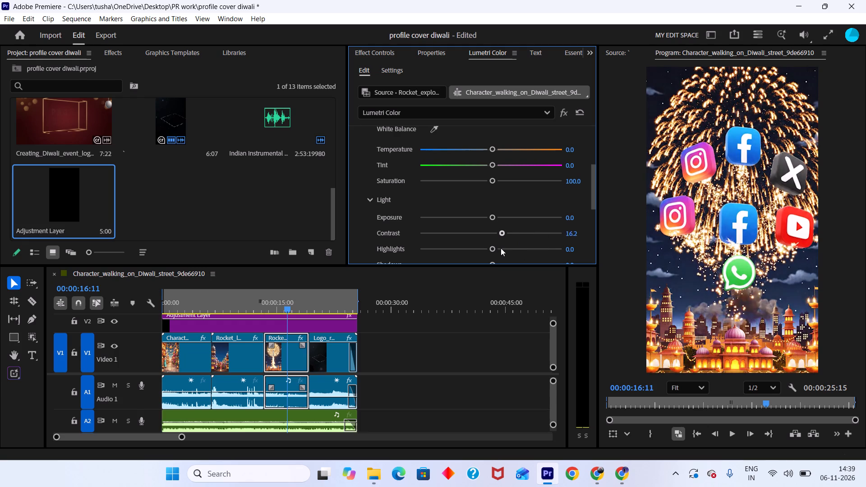
left_click_drag(501, 248, 507, 250)
left_click_drag(507, 250, 499, 246)
left_click_drag(493, 181, 525, 190)
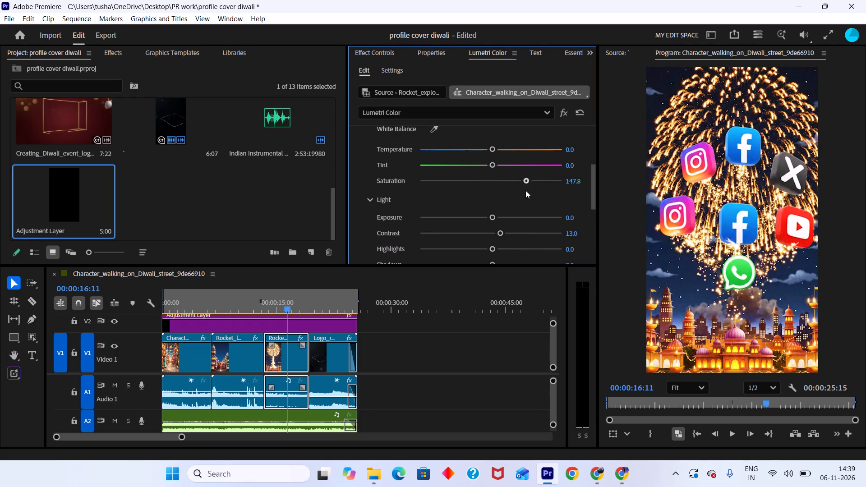
left_click_drag(525, 190, 501, 184)
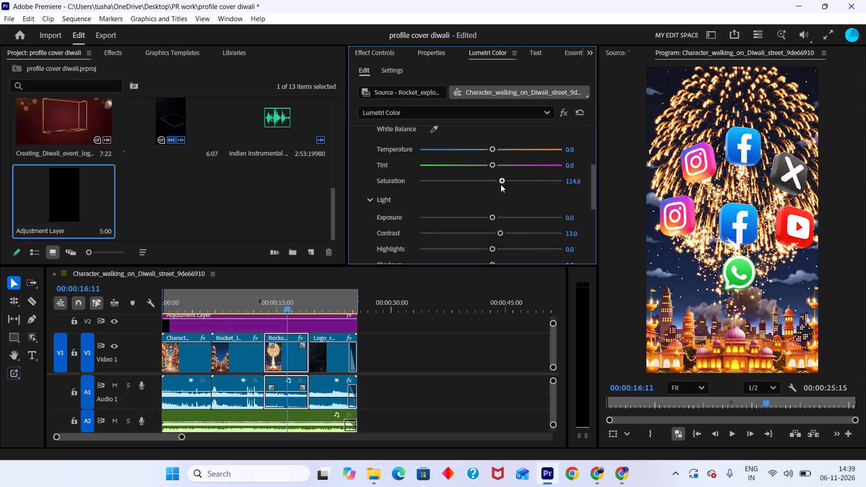
left_click_drag(501, 184, 504, 185)
Play the sequence from the rocket launch shot through the logo reveal's ending and save the project.
left_click_drag(286, 310, 250, 303)
key("space")
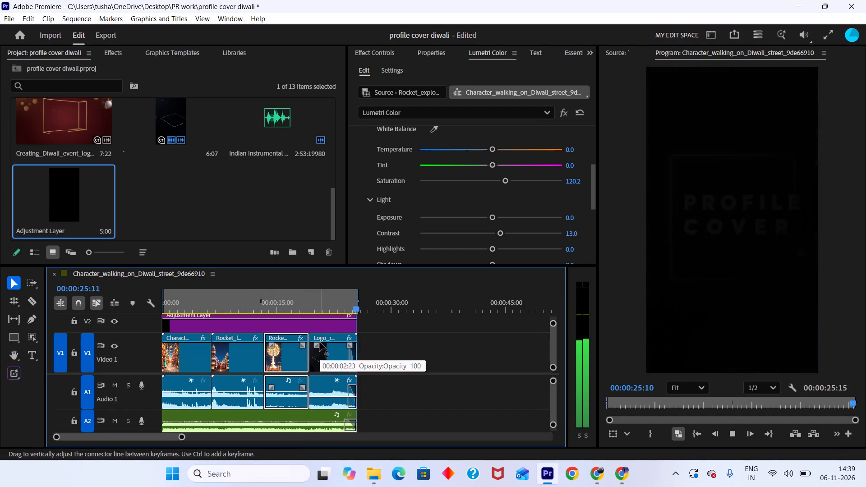
key("ctrl+s")
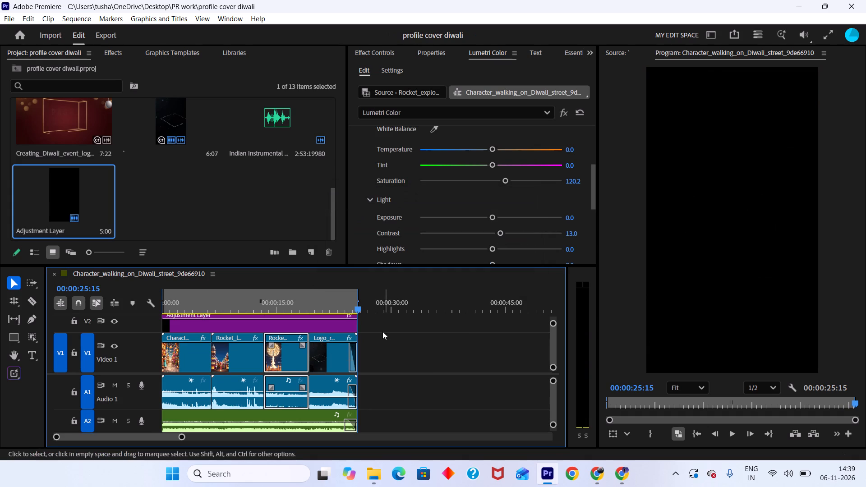
scroll(371, 333, "up", 15, "alt")
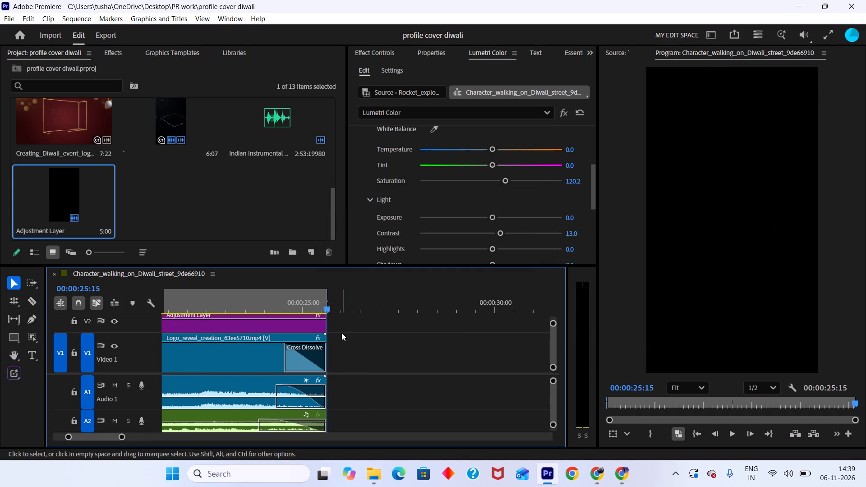
key("ctrl+s")
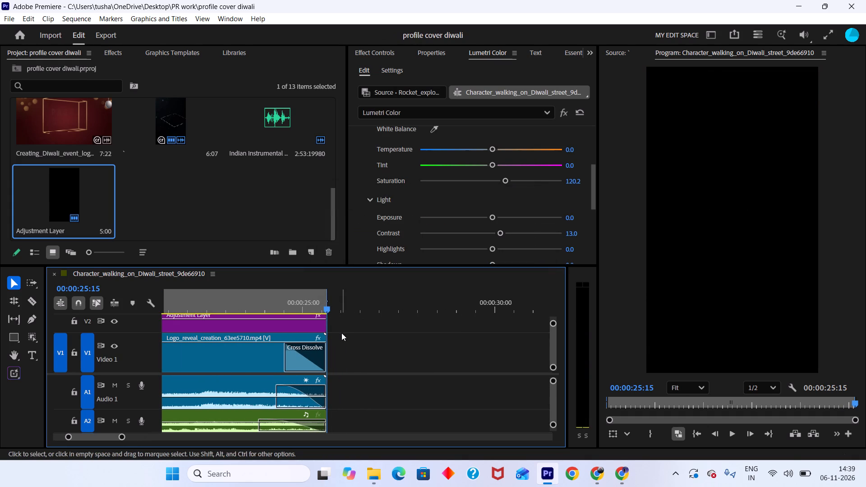
Open the sequence's H.264 export settings and set the target bitrate to 30 Mbps.
key("ctrl+m")
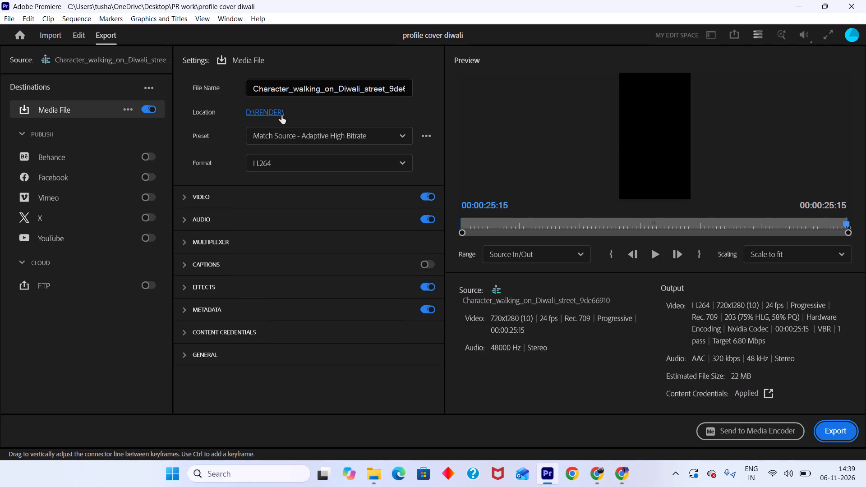
left_click(279, 114)
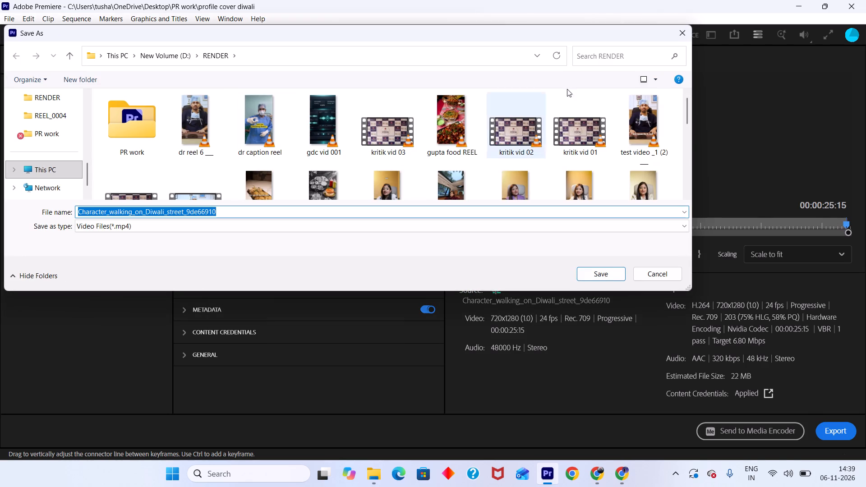
left_click(680, 32)
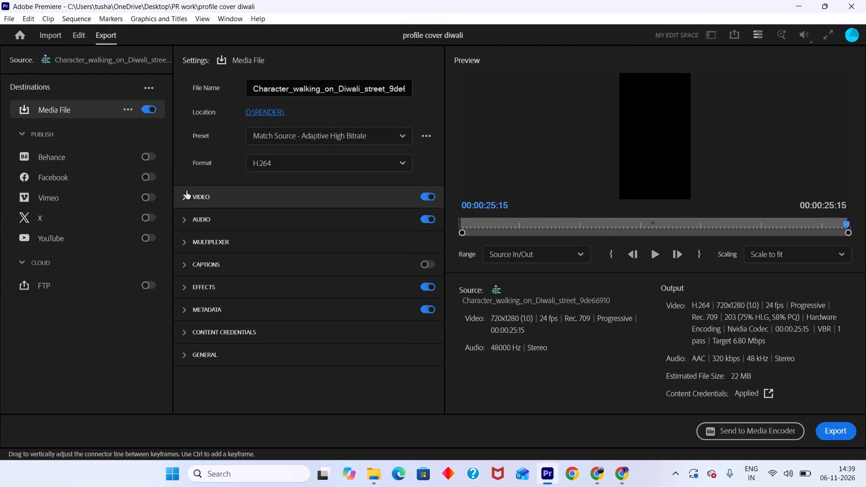
left_click(187, 198)
left_click_drag(438, 202, 439, 284)
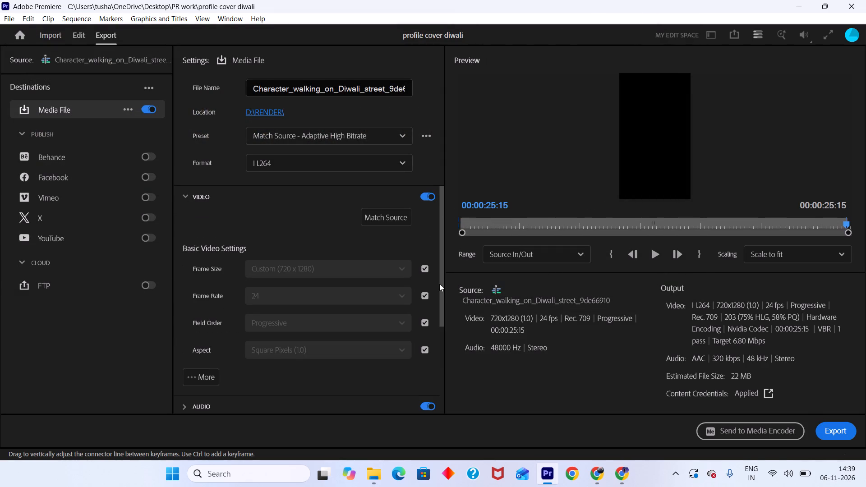
left_click_drag(439, 284, 439, 294)
left_click_drag(441, 265, 429, 337)
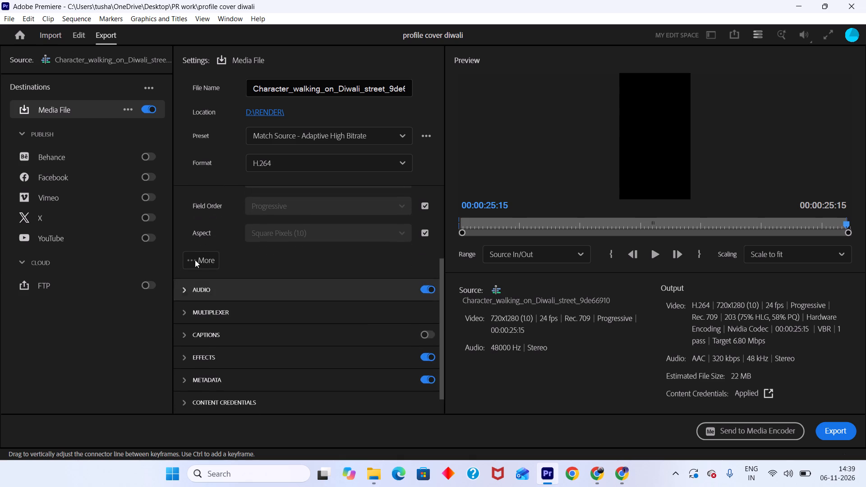
left_click(198, 260)
left_click_drag(440, 238, 439, 324)
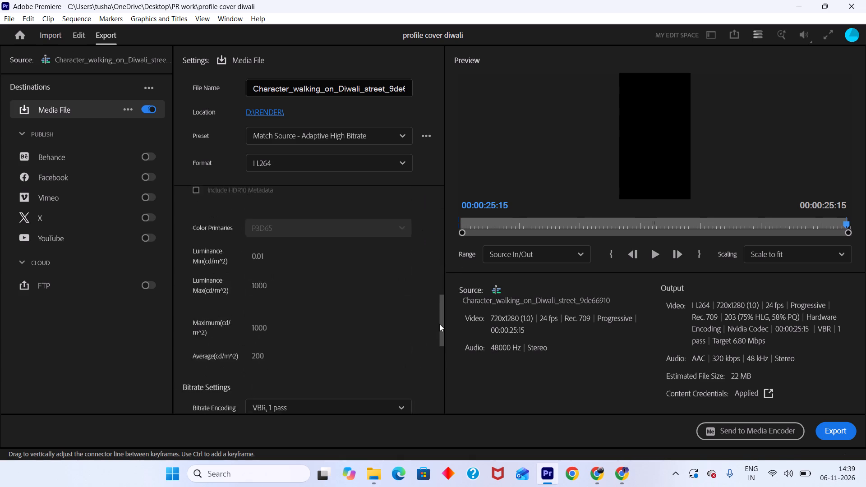
left_click_drag(439, 324, 436, 337)
left_click(415, 354)
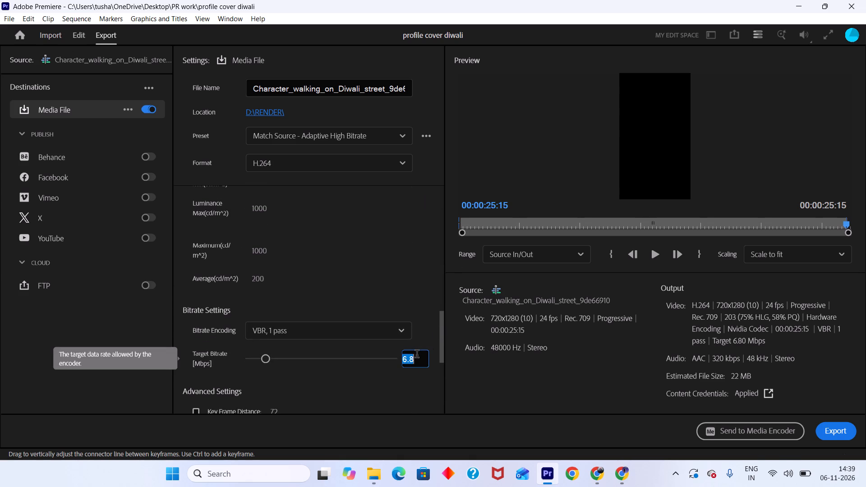
type("30")
key("Return")
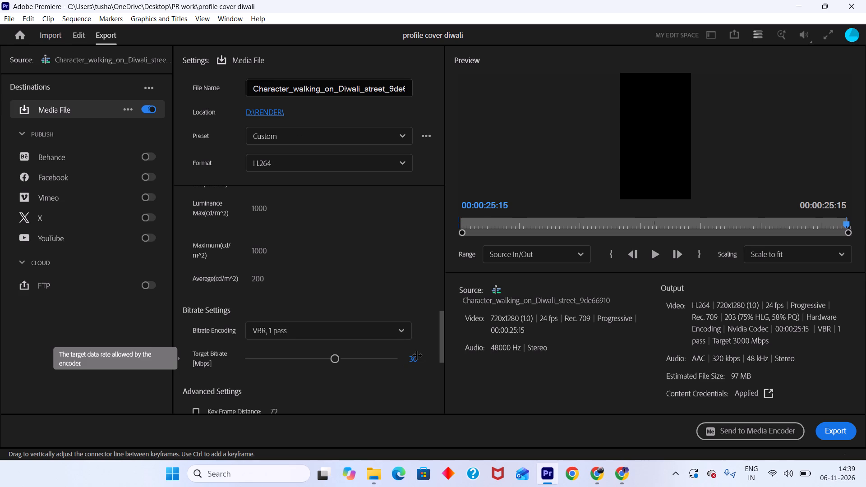
Name the output file "profile cover vid 001," and save it as an MP4 in the D:\RENDER folder.
left_click(275, 114)
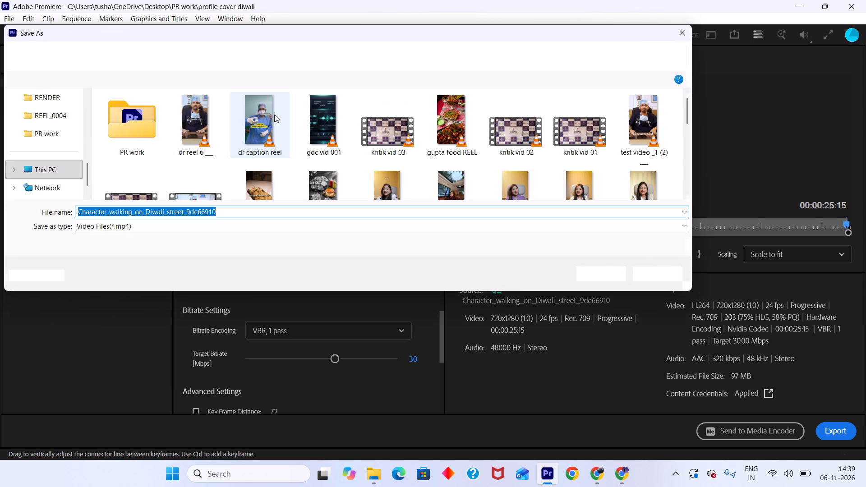
type("profile cover c")
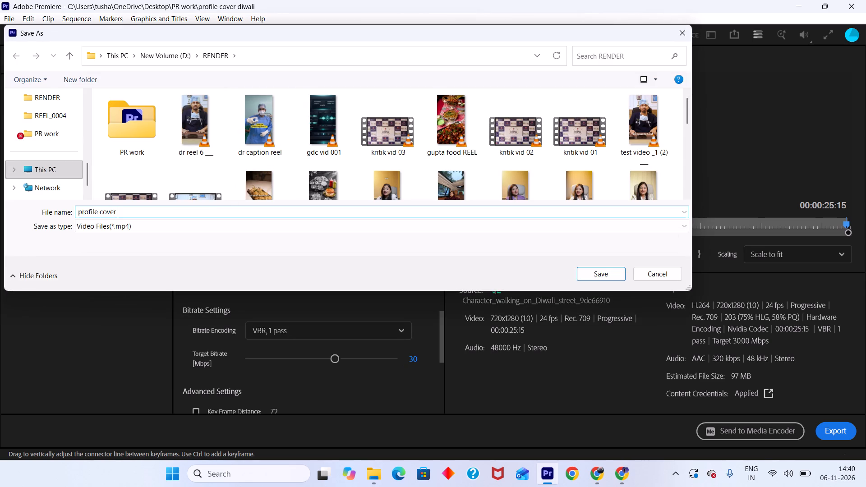
key("BackSpace")
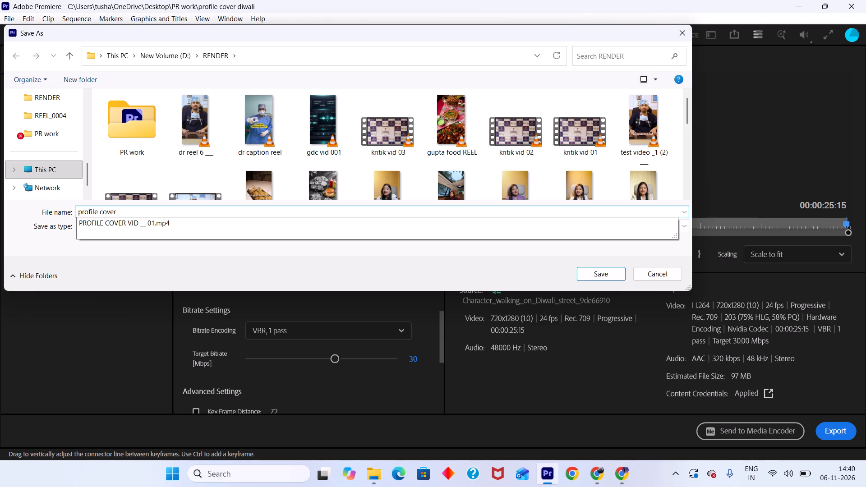
type("vid")
key("space")
type("0010")
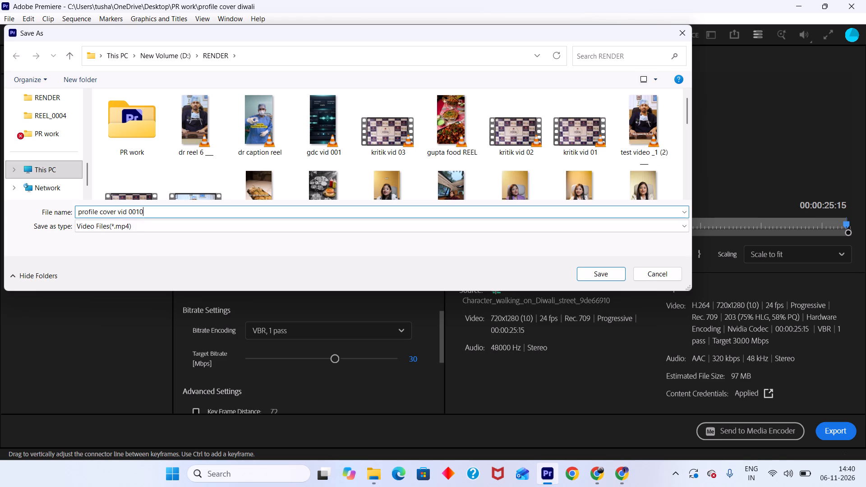
key("BackSpace")
key("comma")
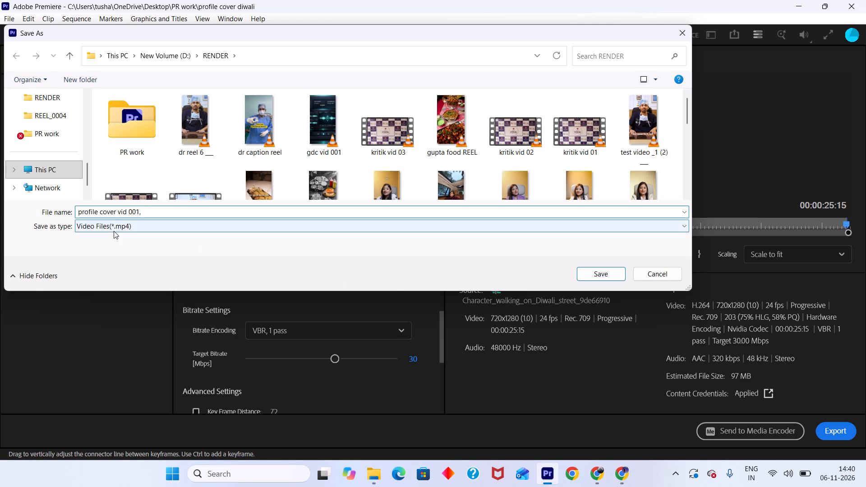
left_click(597, 279)
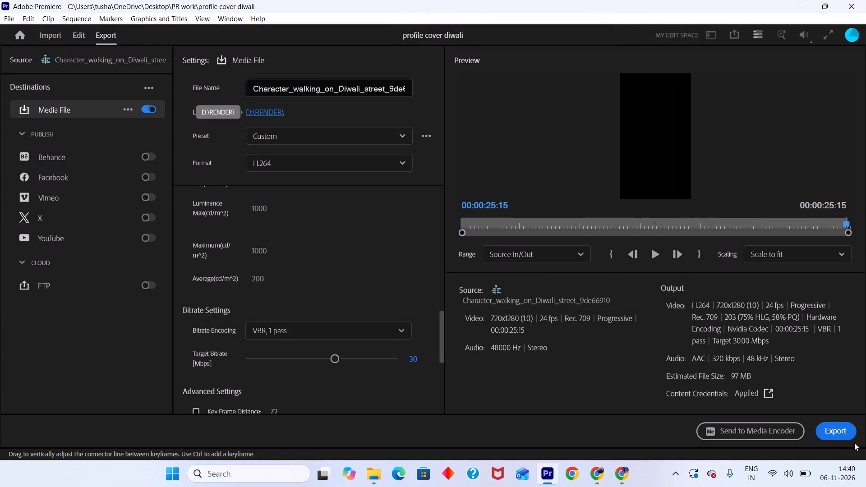
Export the Diwali sequence with the configured H.264 settings.
left_click(845, 436)
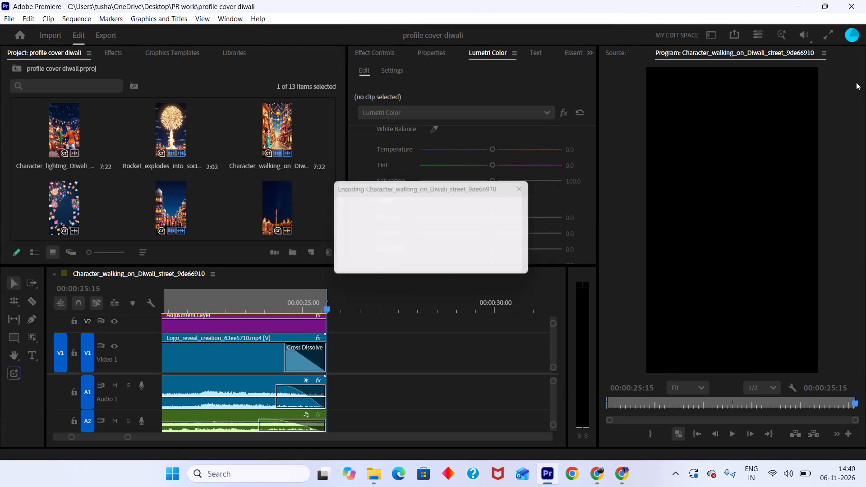
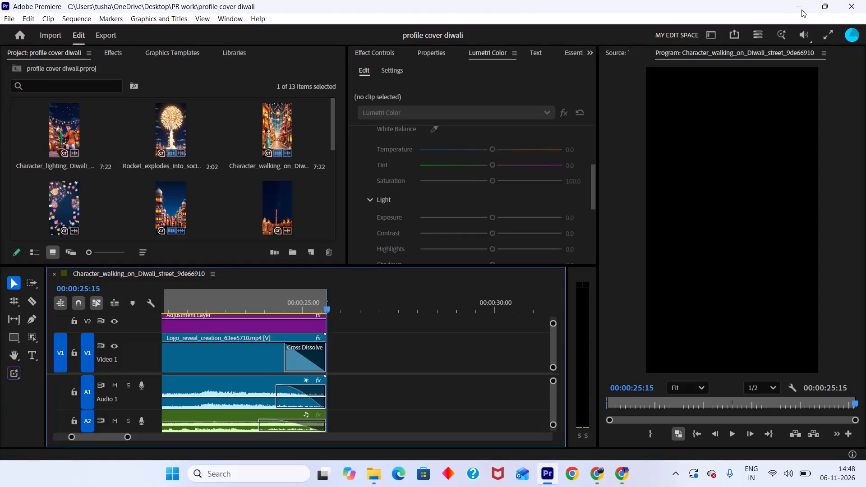
left_click(800, 7)
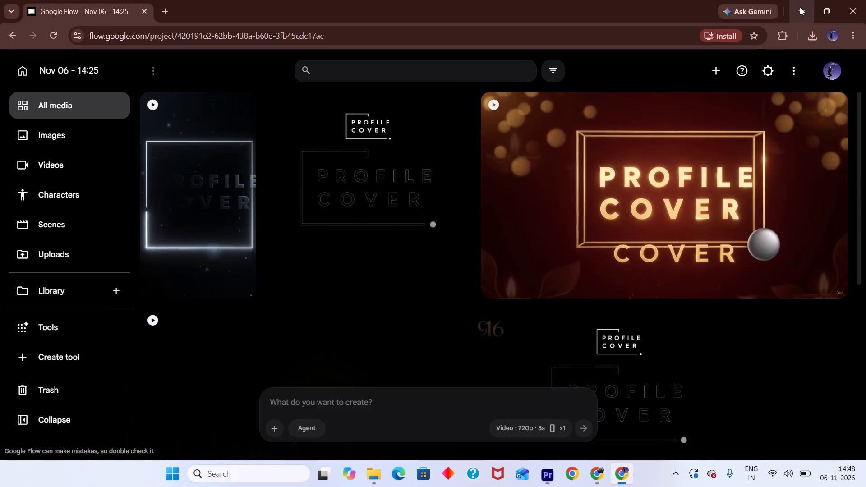
left_click(806, 10)
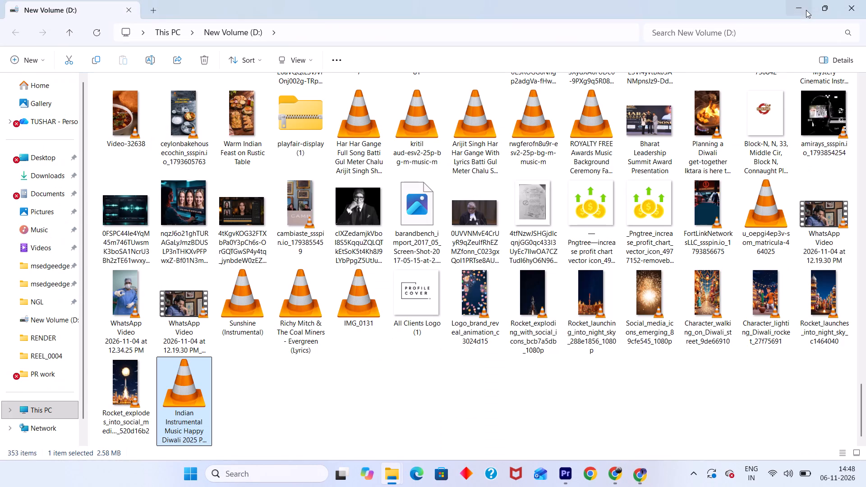
left_click(60, 339)
double_click(229, 152)
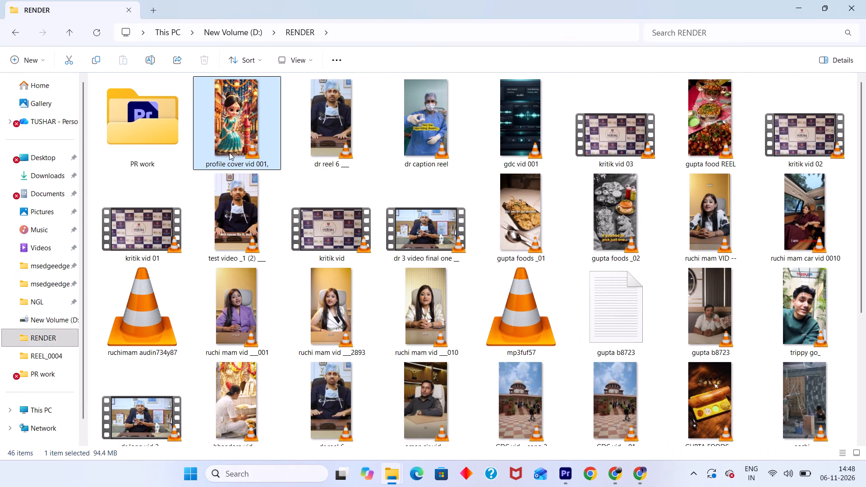
double_click(510, 242)
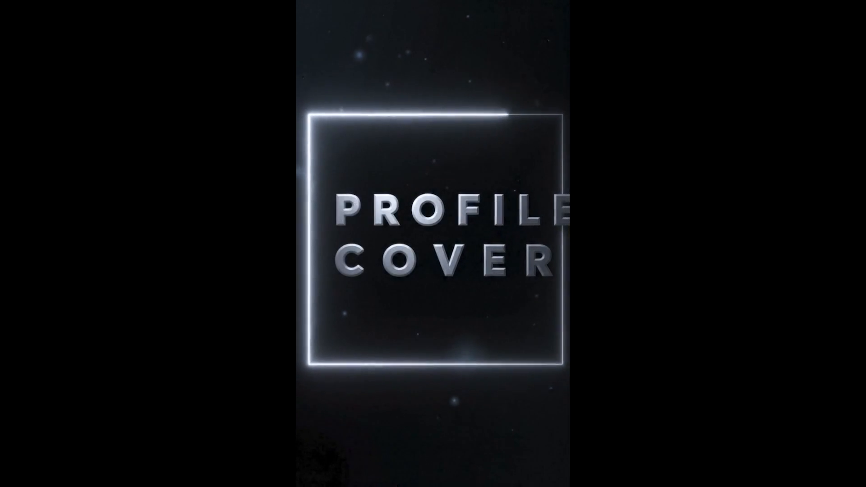